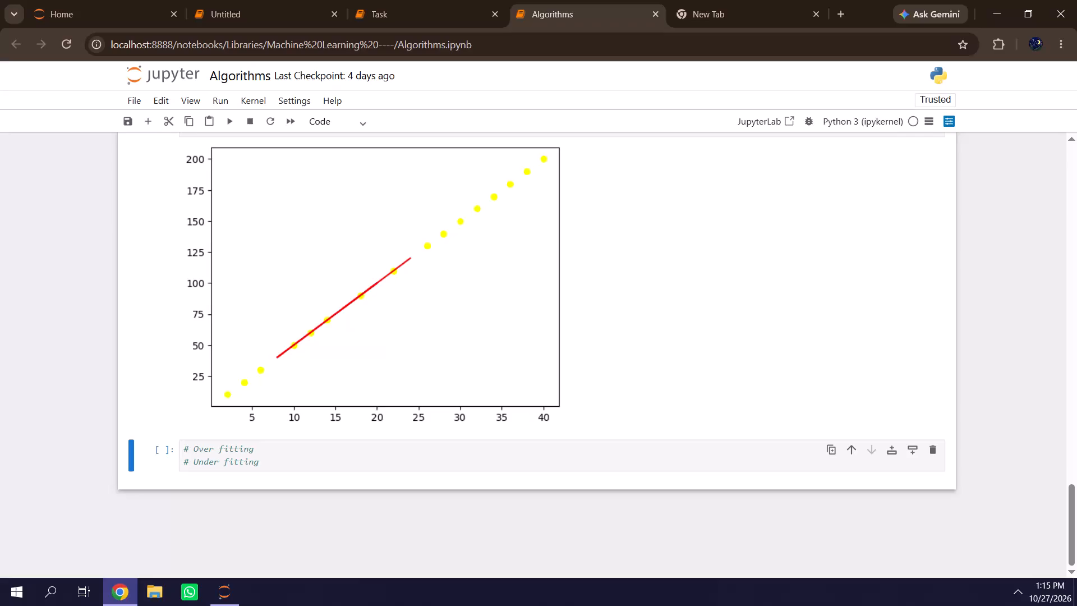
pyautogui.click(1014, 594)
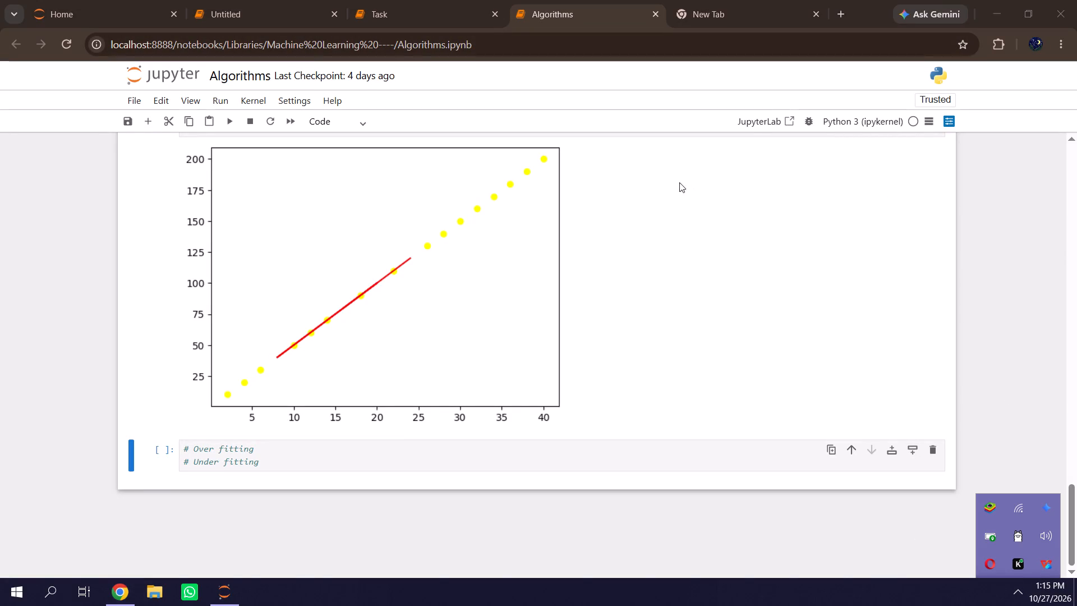
# Search Google for "google classroom" in a new browser tab and open the Google Classroom site from the results.
pyautogui.click(839, 13)
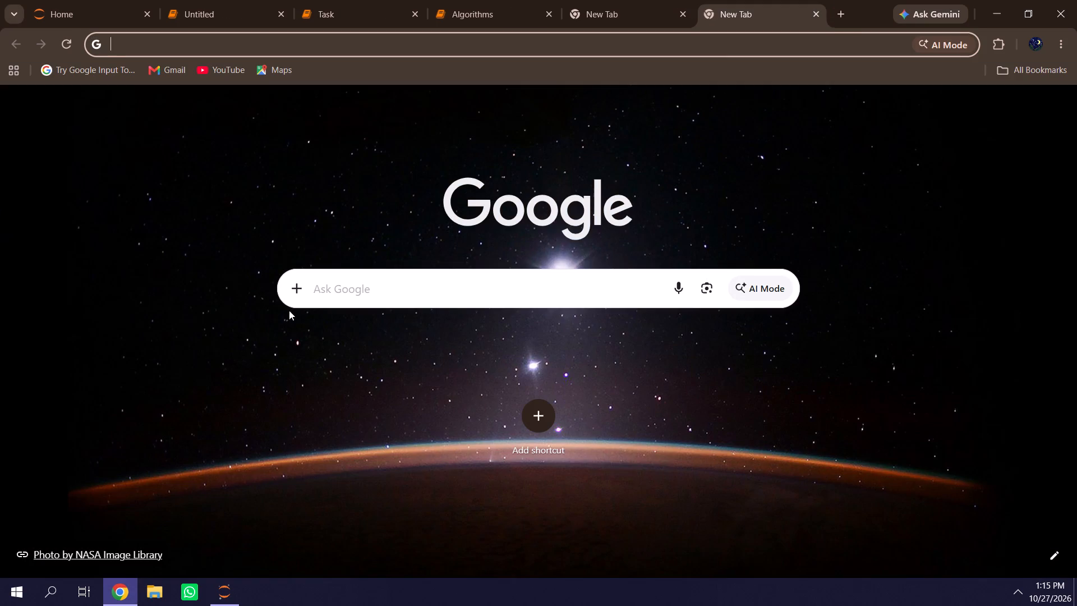
pyautogui.click(317, 292)
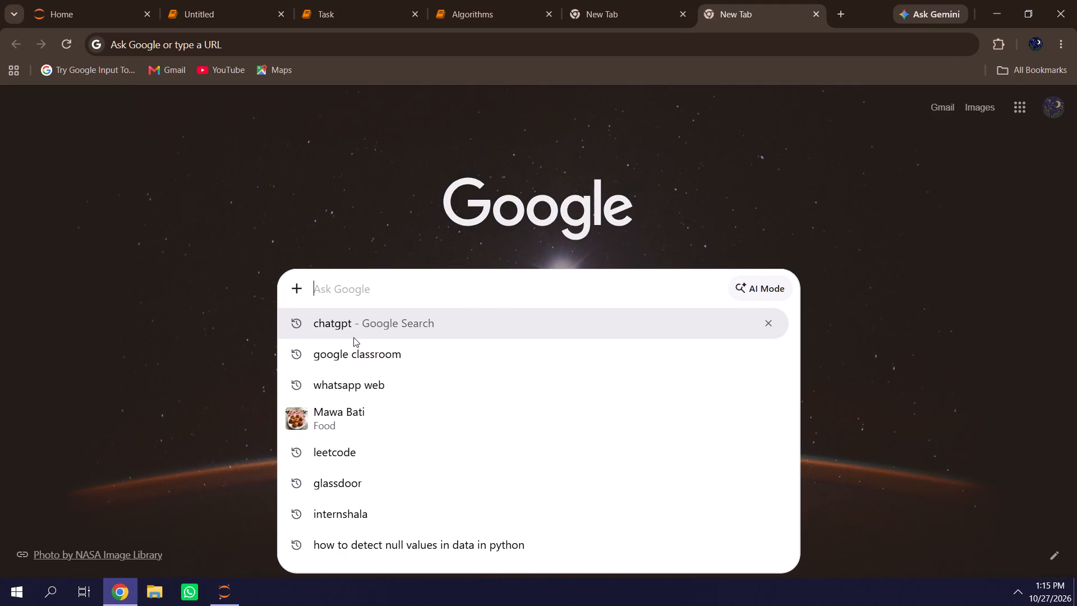
pyautogui.click(325, 366)
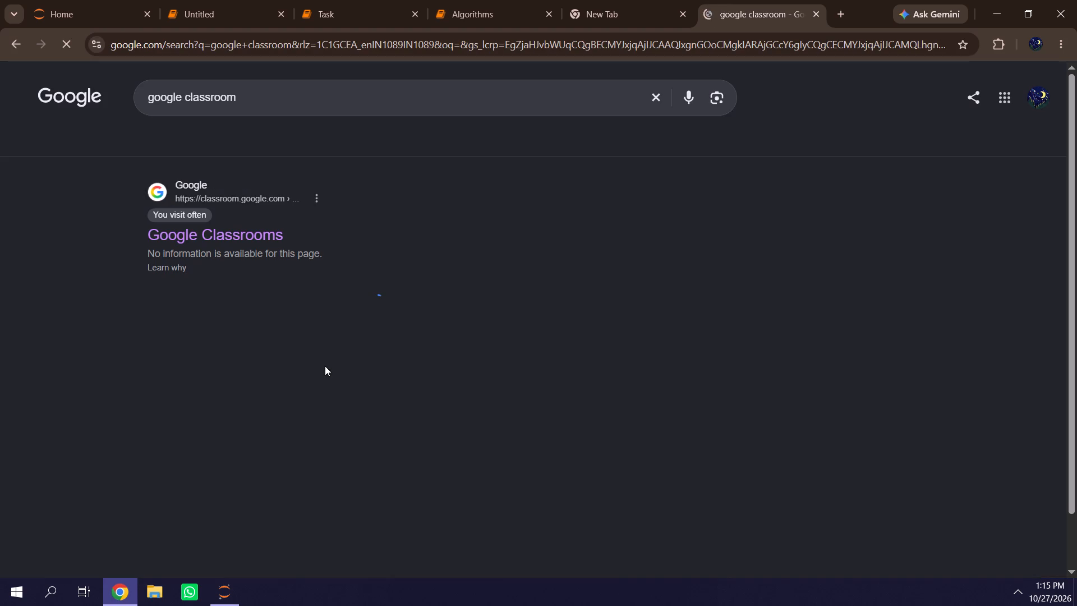
pyautogui.click(214, 232)
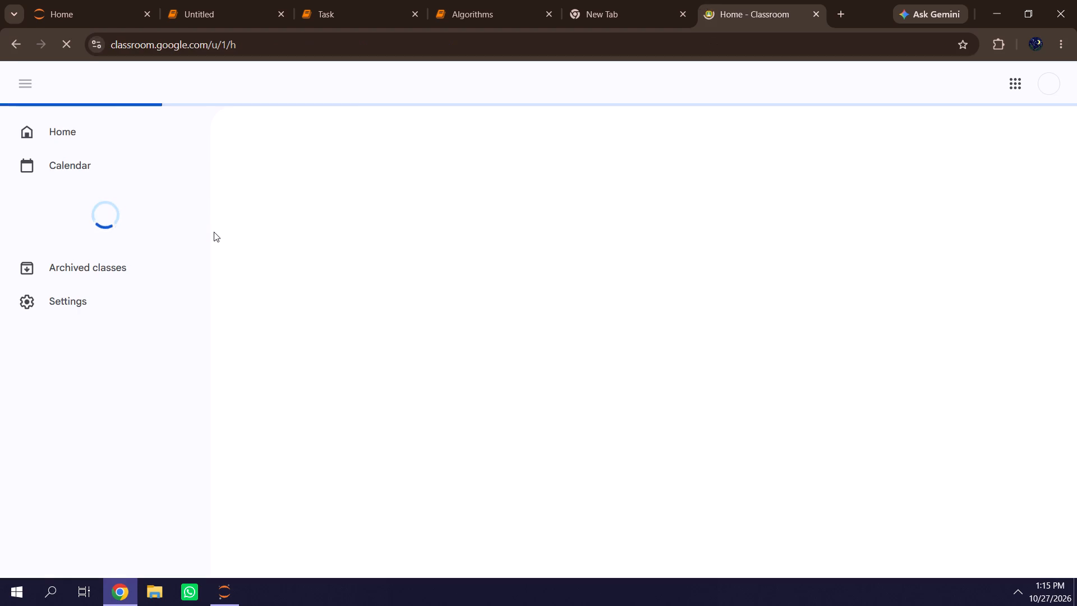
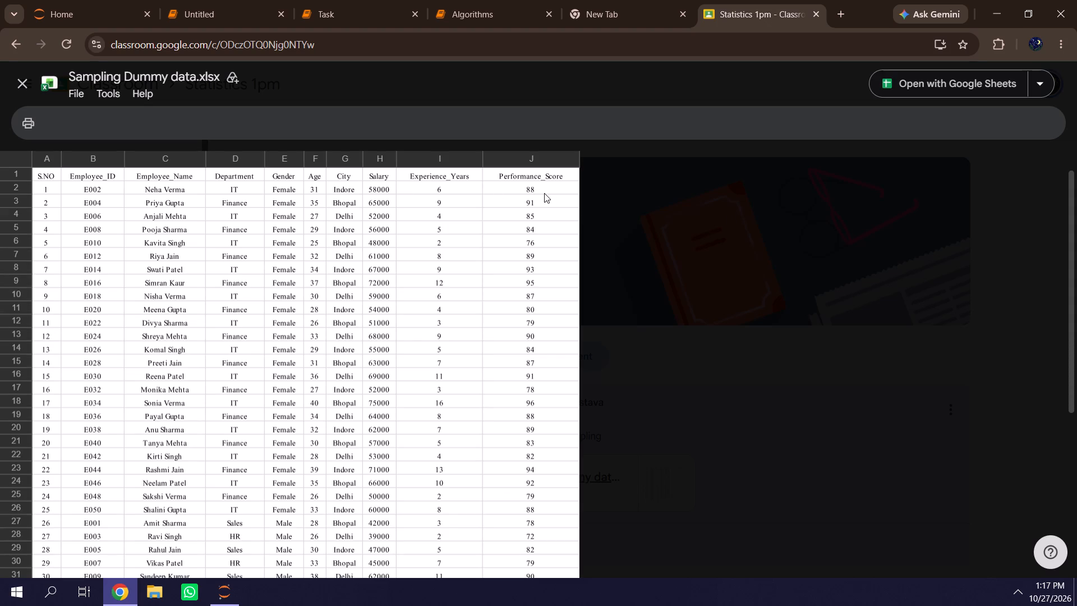
# Open Sampling Dummy data.xlsx from the Statistics 1pm class in its own browser tab.
pyautogui.click(1047, 86)
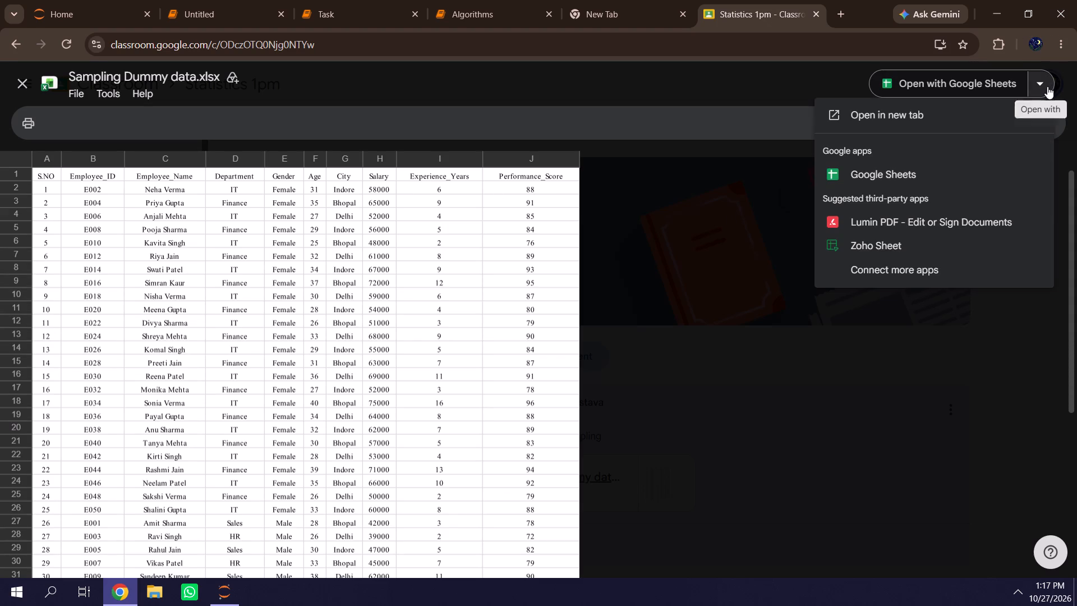
pyautogui.click(887, 112)
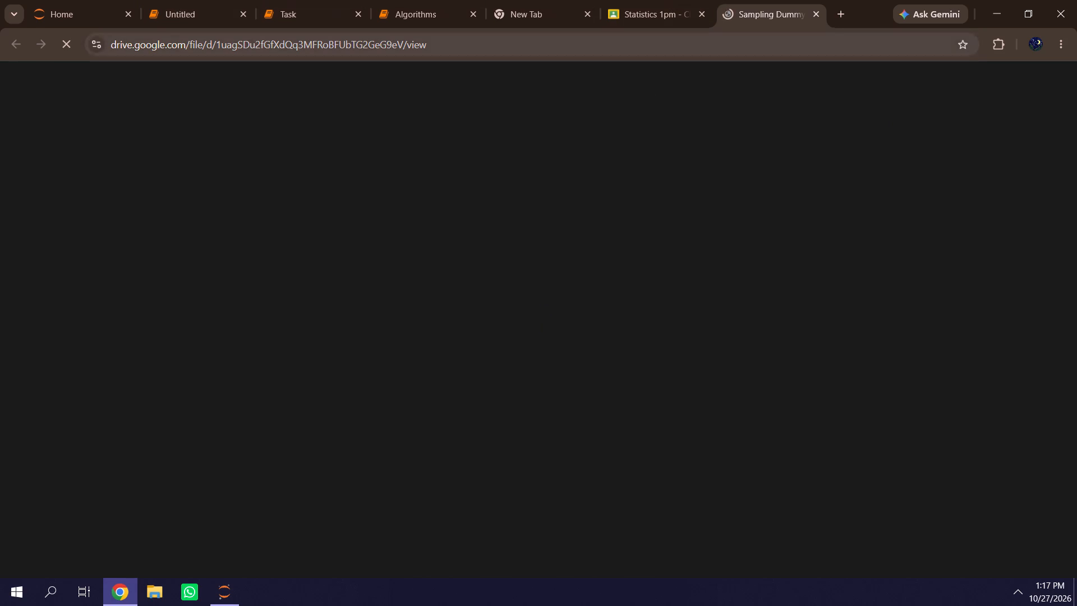
# Close the Algorithms, Task, Untitled and Home notebook tabs in the browser.
pyautogui.click(467, 9)
pyautogui.click(470, 14)
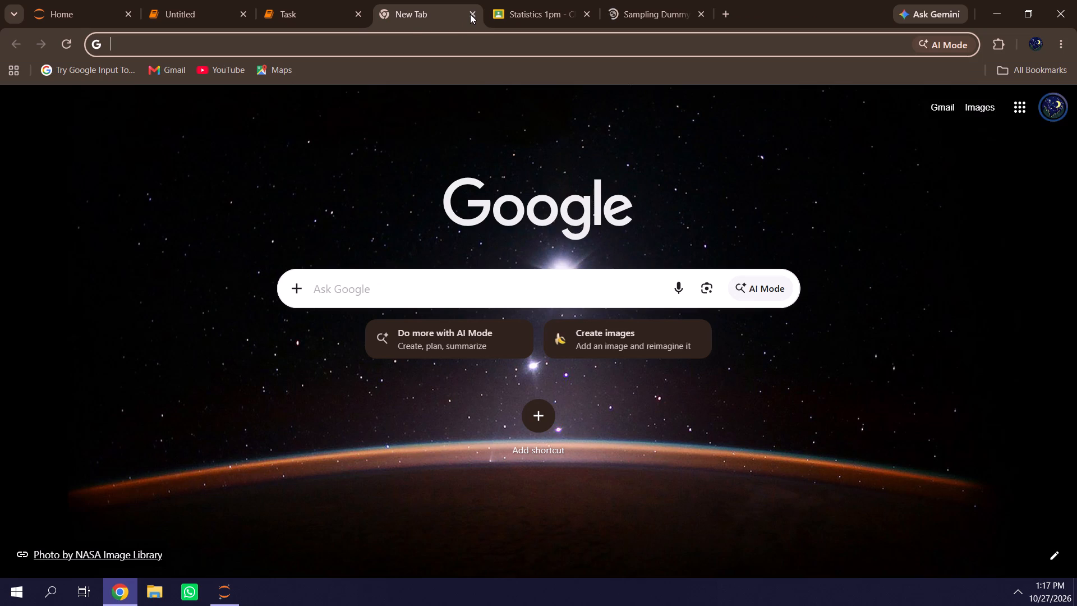
pyautogui.click(359, 13)
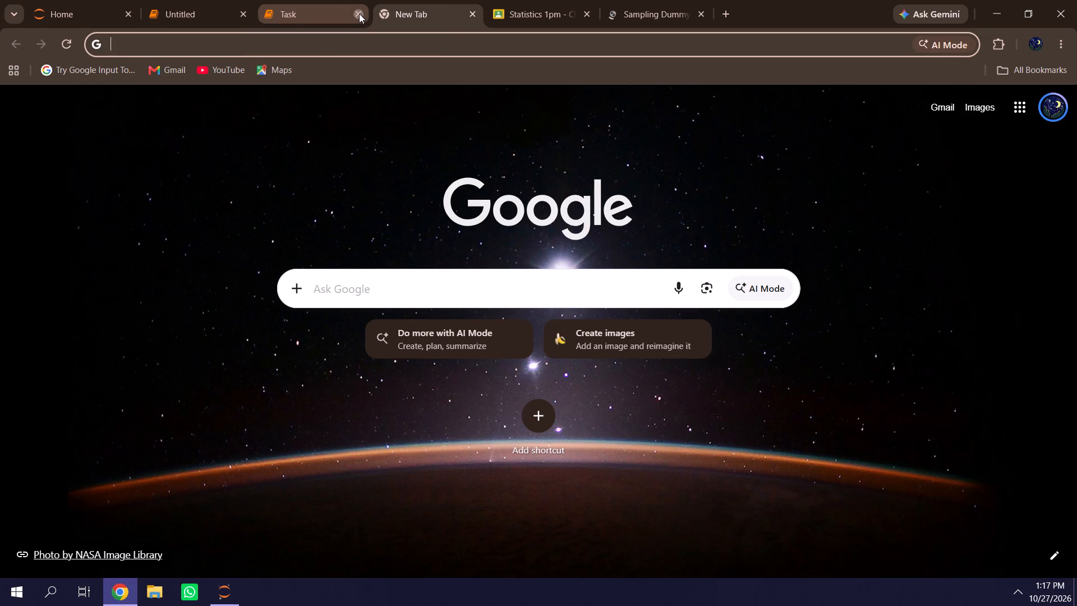
pyautogui.click(242, 13)
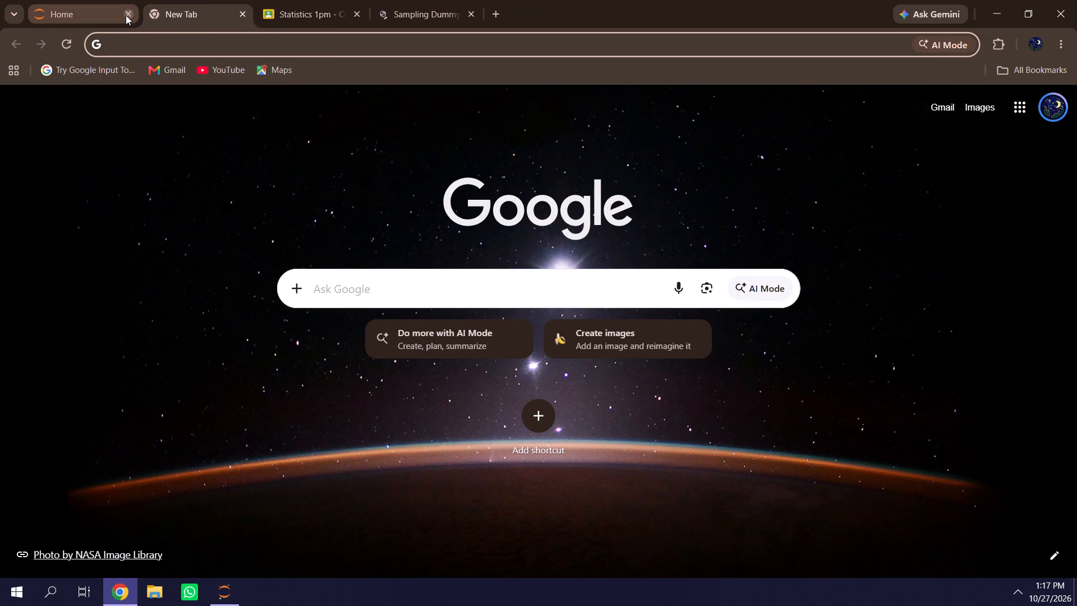
pyautogui.click(126, 15)
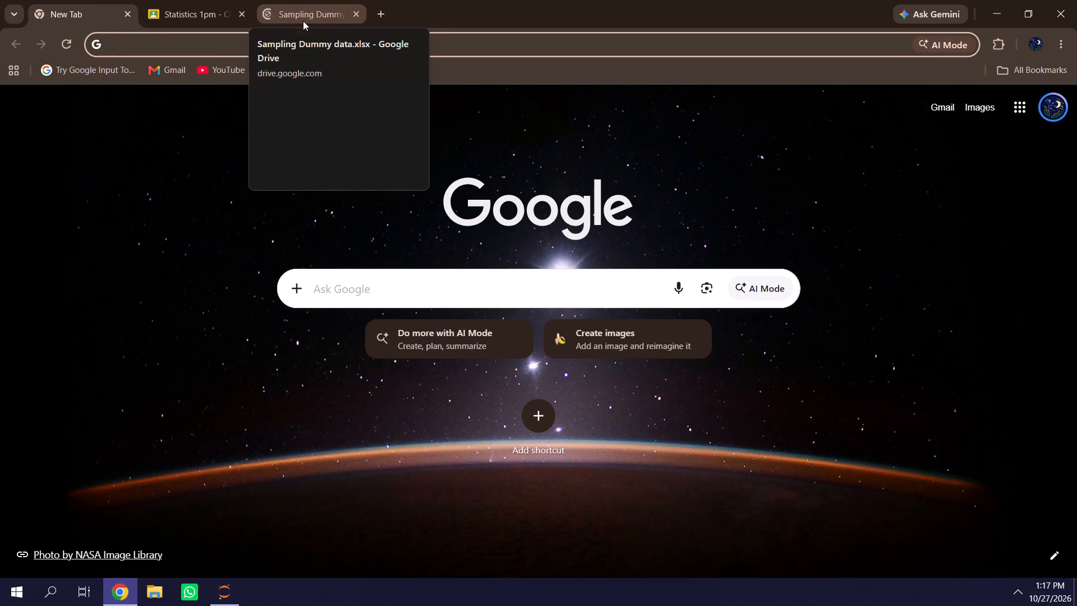
# Download Sampling Dummy data.xlsx from Google Drive and check it in the recent downloads.
pyautogui.click(303, 21)
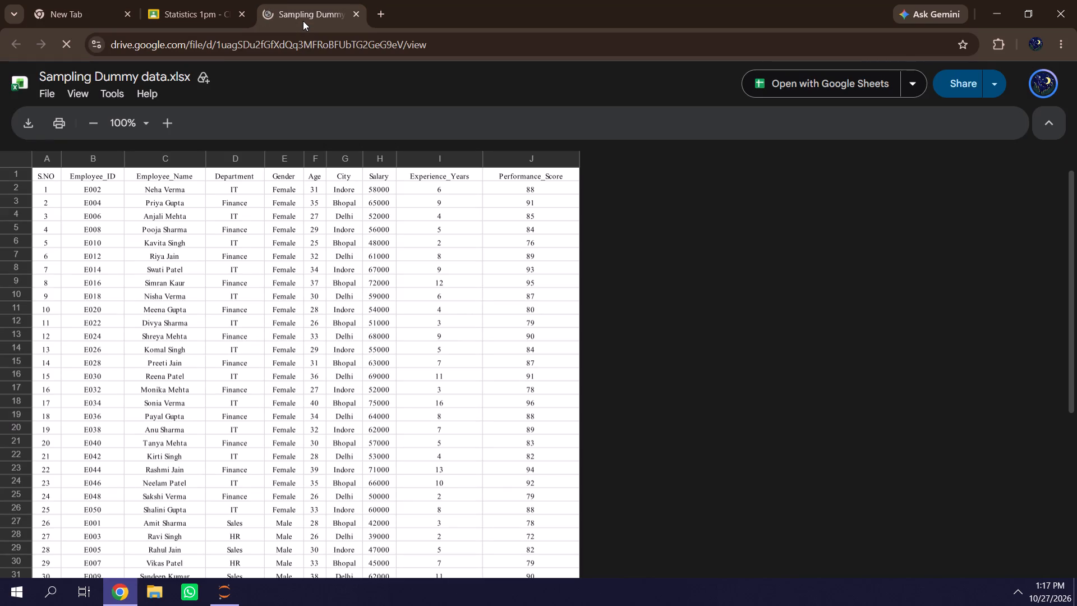
pyautogui.click(28, 127)
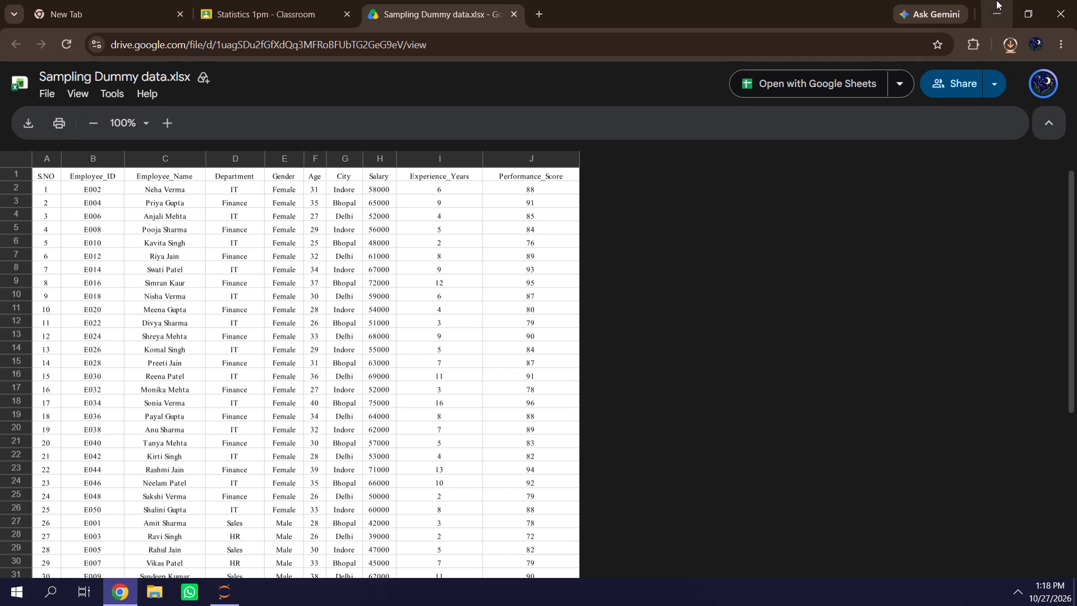
pyautogui.click(1005, 50)
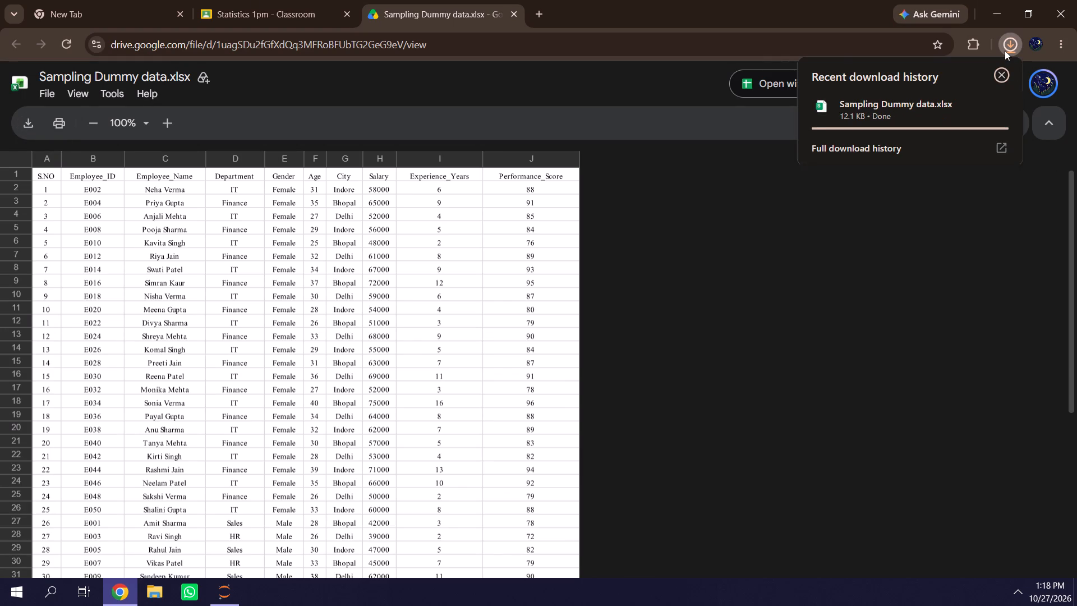
# Minimize the browser and close the Jupyter Notebook server window.
pyautogui.click(1007, 8)
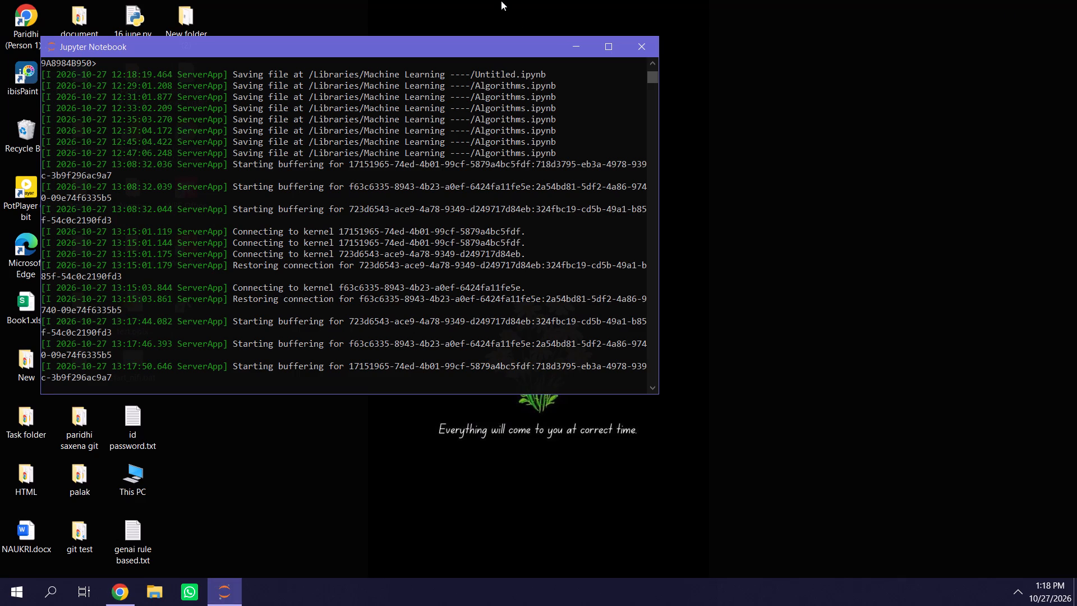
pyautogui.click(633, 44)
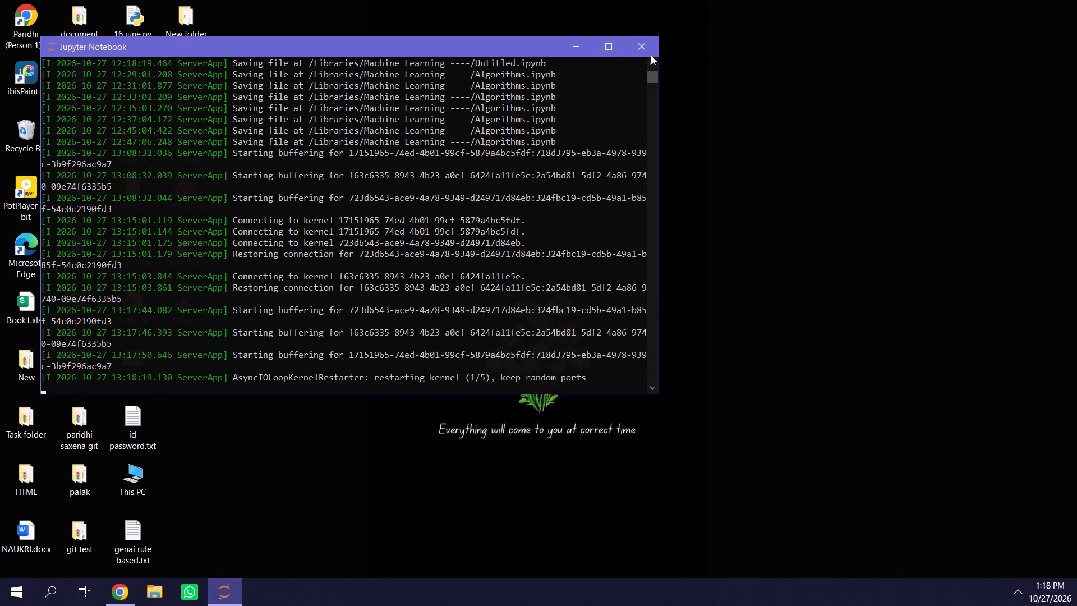
pyautogui.click(647, 50)
pyautogui.click(643, 48)
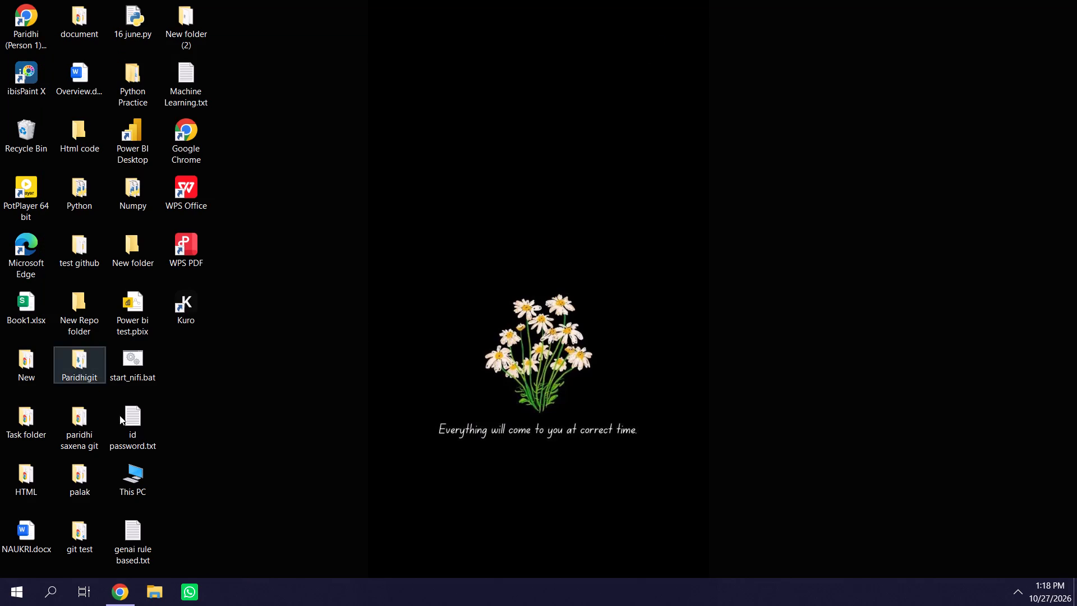
# Open the newly downloaded Sampling Dummy data.xlsx from the Downloads folder in Excel and enable editing.
pyautogui.tripleClick(144, 480)
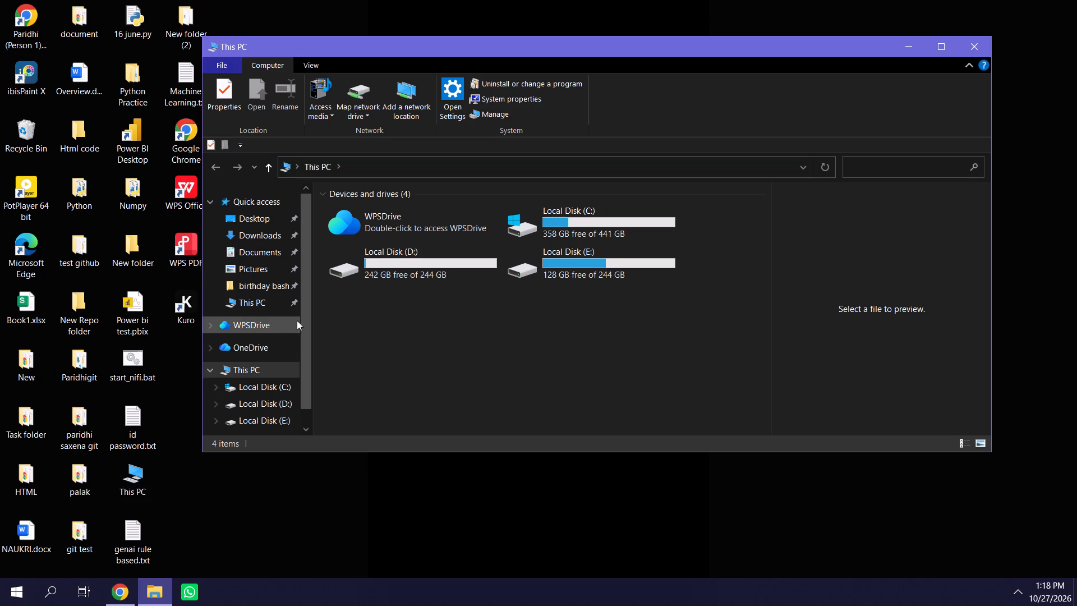
pyautogui.click(271, 239)
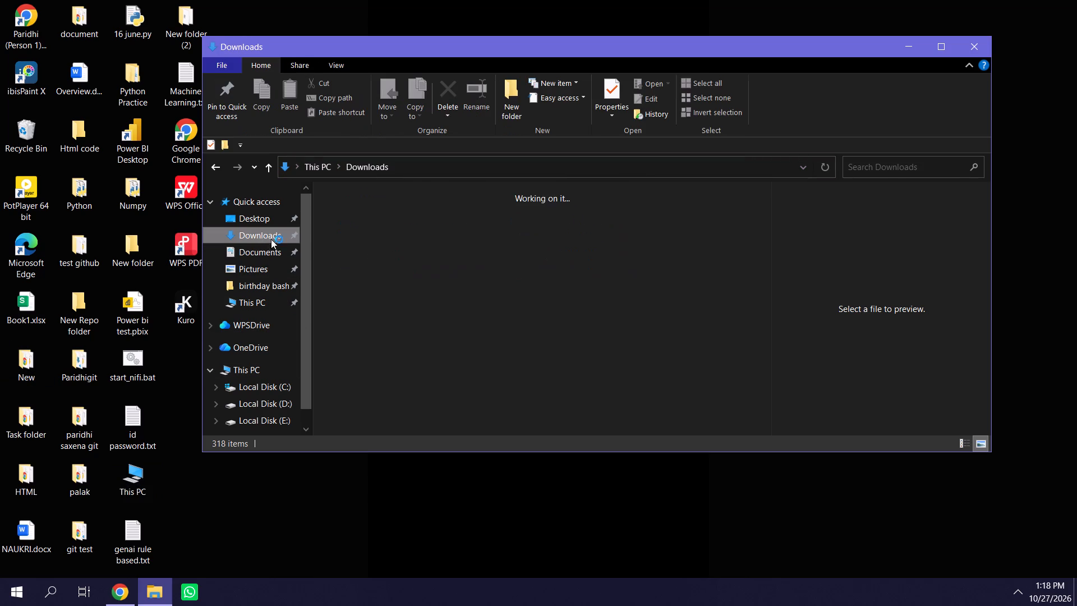
pyautogui.click(342, 254)
pyautogui.rightClick(342, 254)
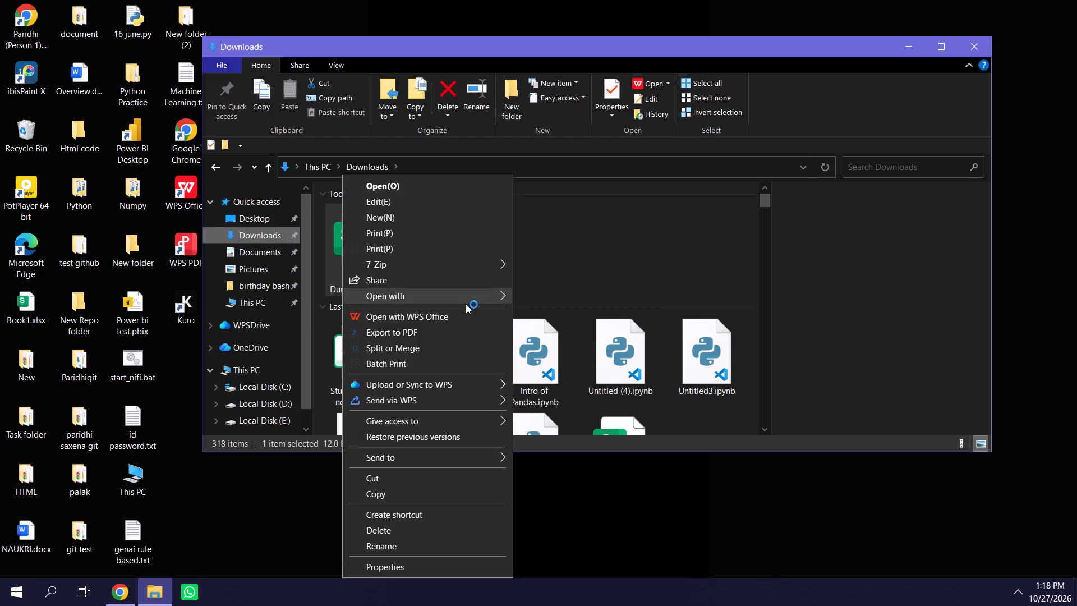
pyautogui.click(499, 296)
pyautogui.click(544, 314)
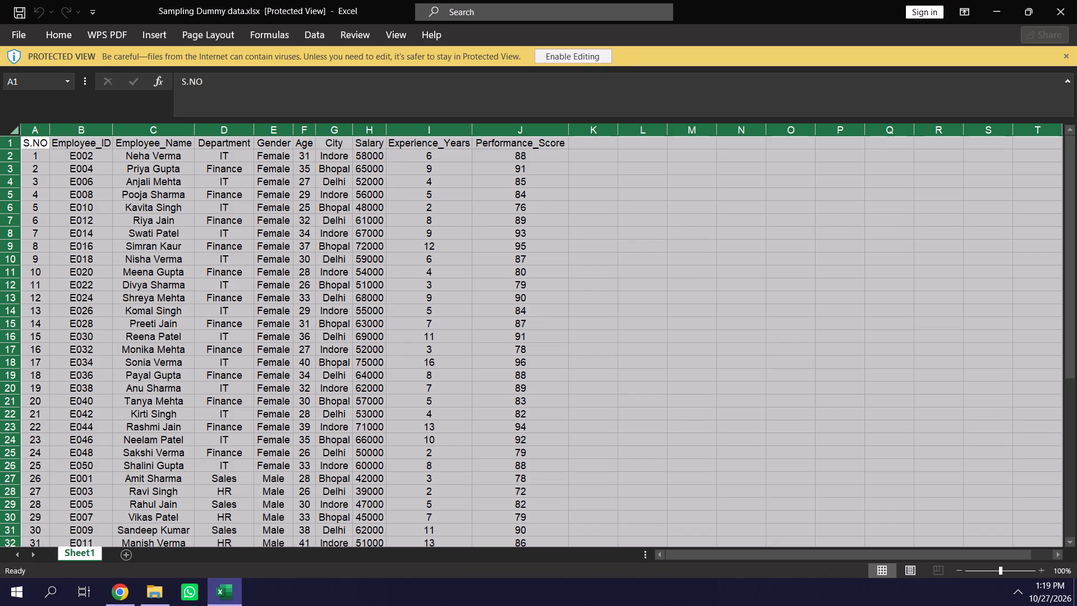
pyautogui.click(569, 56)
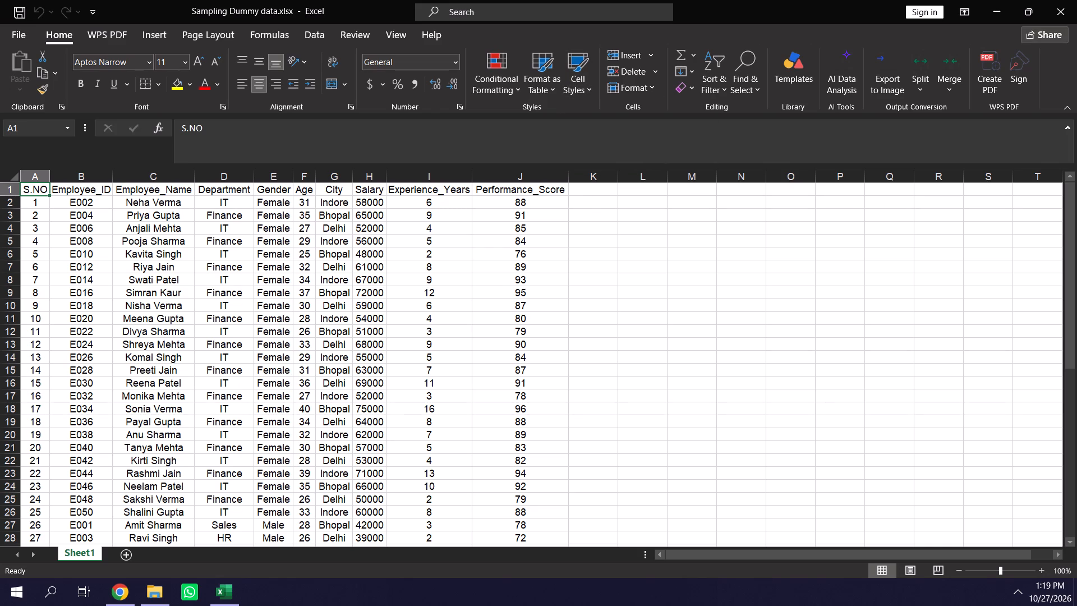
# Turn on filters for the header row of the employee data on Sheet1.
pyautogui.click(390, 217)
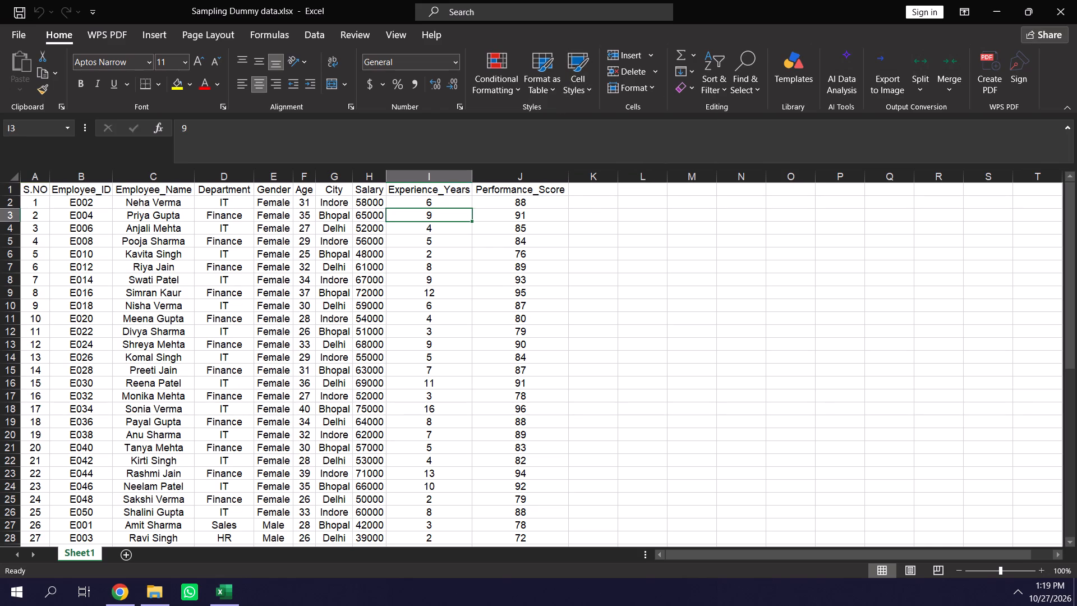
pyautogui.hotkey('alt', 'd')
pyautogui.hotkey('alt', 'f')
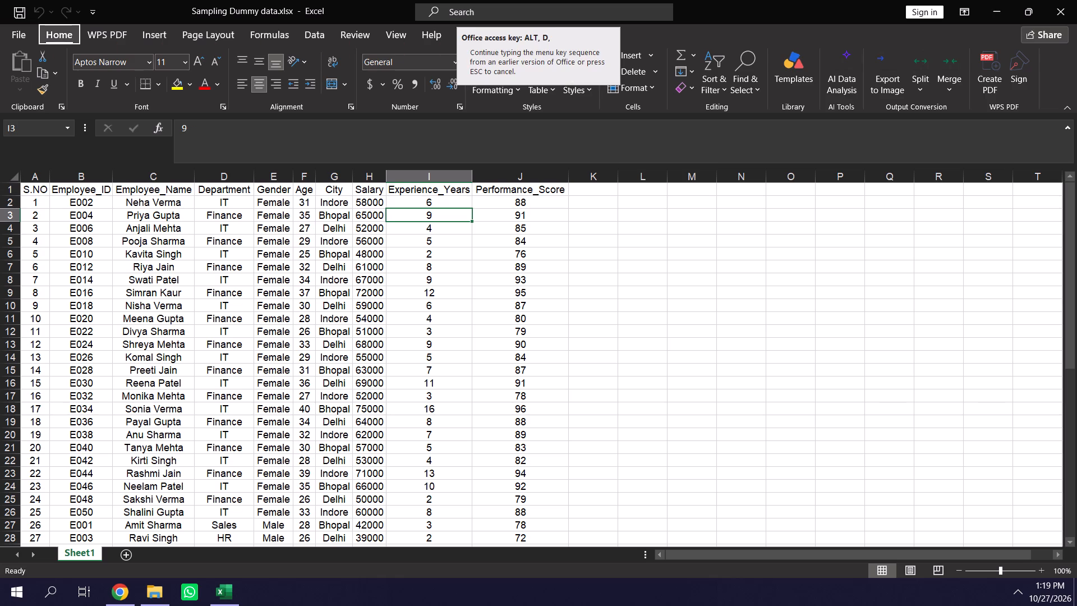
pyautogui.hotkey('alt', 'f')
# Save the Sampling Dummy data workbook.
pyautogui.hotkey('alt', 'f')
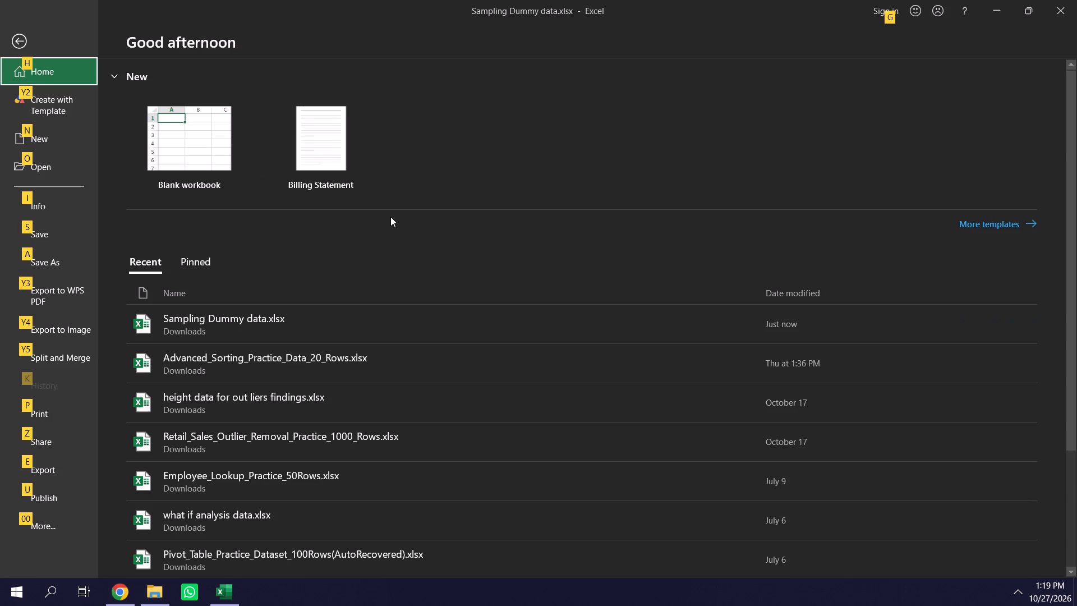
pyautogui.click(62, 74)
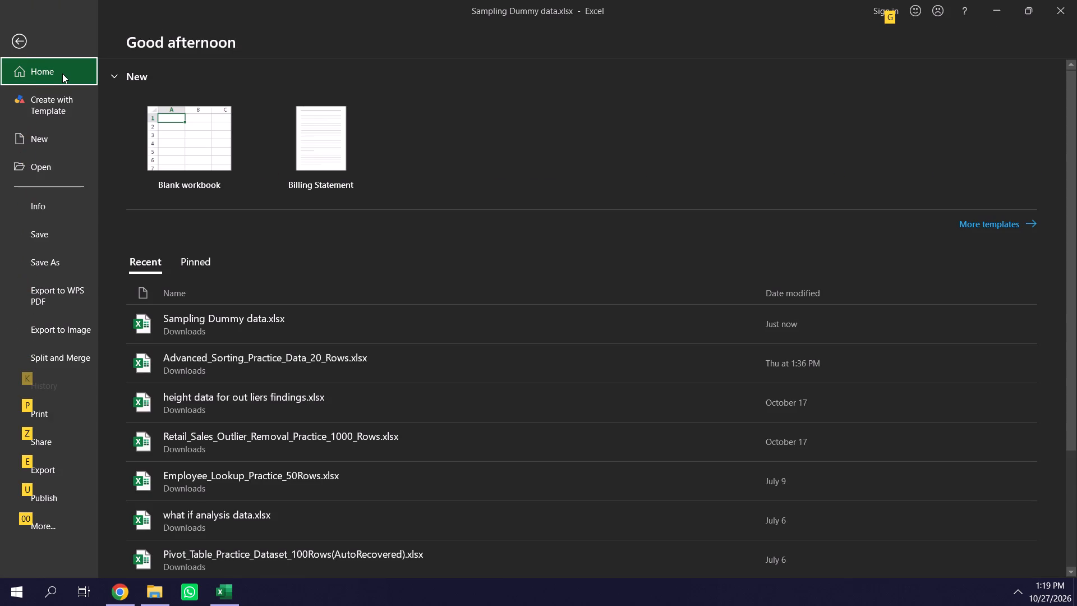
pyautogui.doubleClick(62, 74)
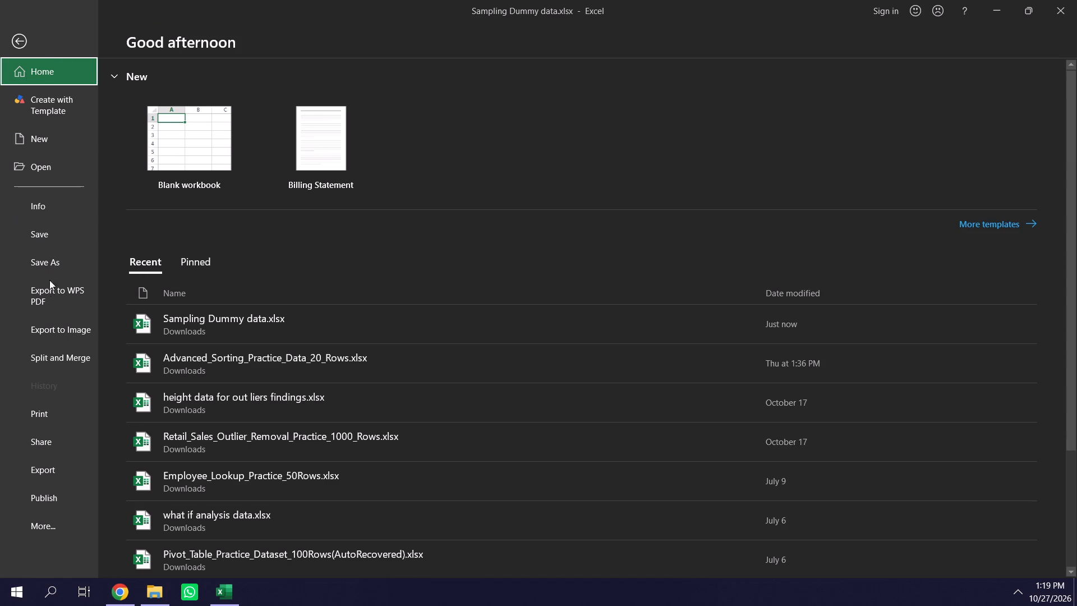
pyautogui.click(67, 246)
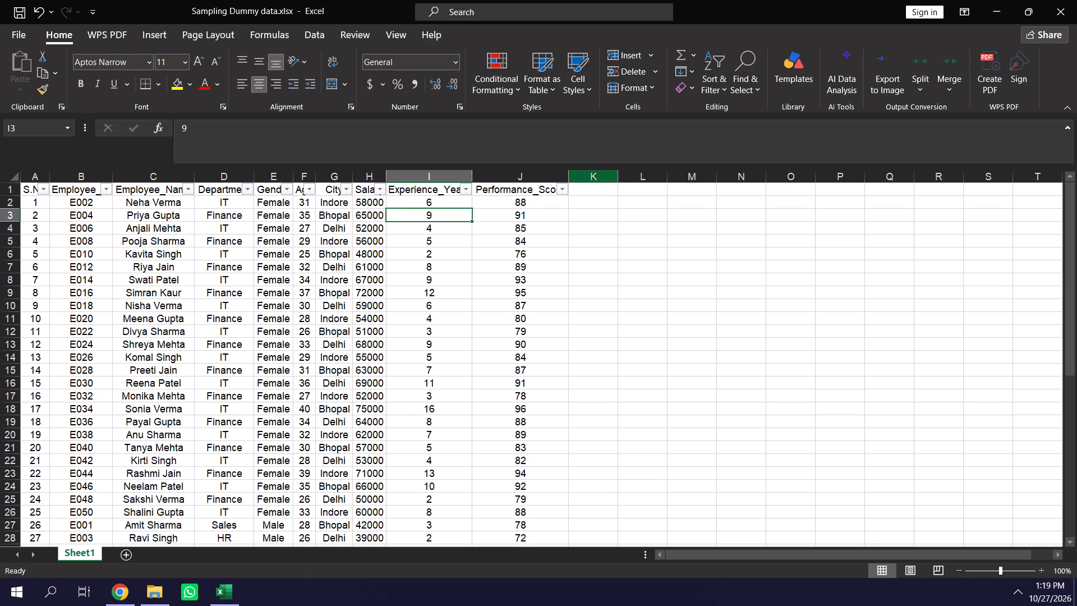
# Look at the filter options of the S.NO column and close them without applying a filter.
pyautogui.click(42, 192)
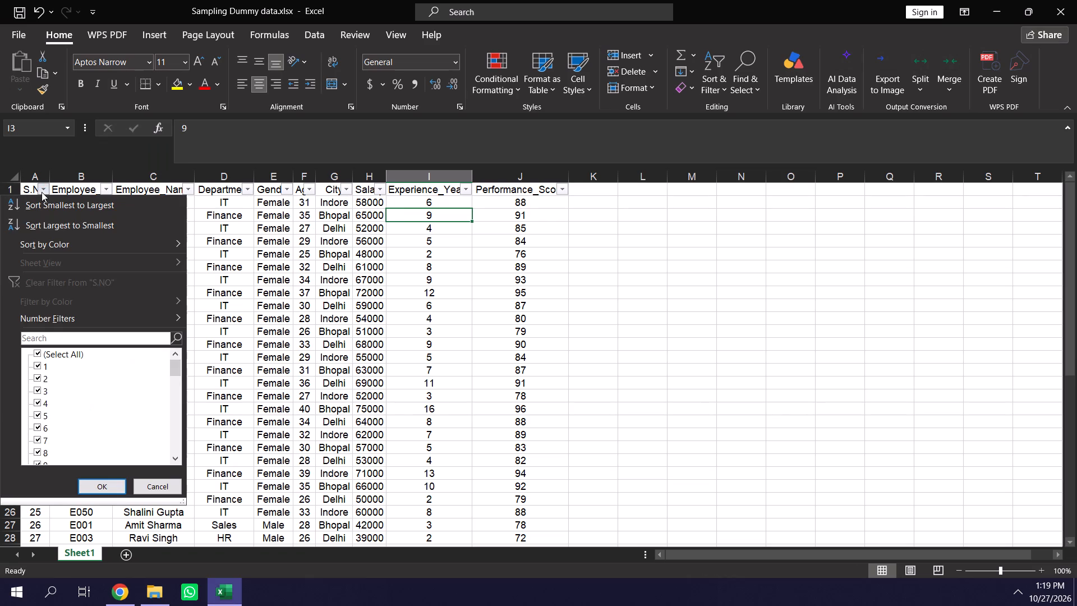
pyautogui.click(42, 192)
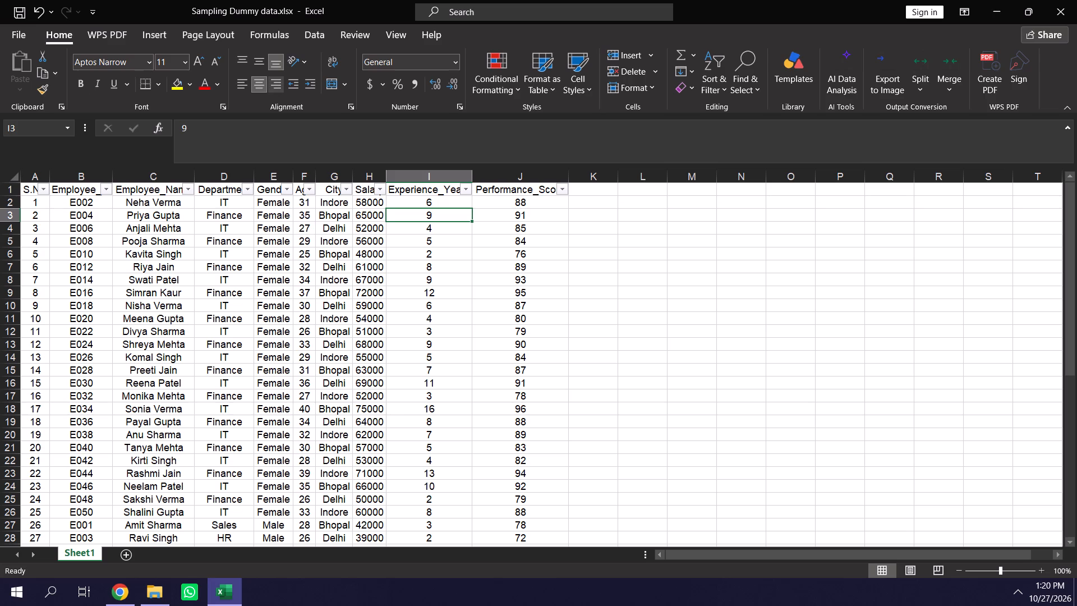
# Start an entry in the empty cell L2 beside the employee data.
pyautogui.doubleClick(645, 203)
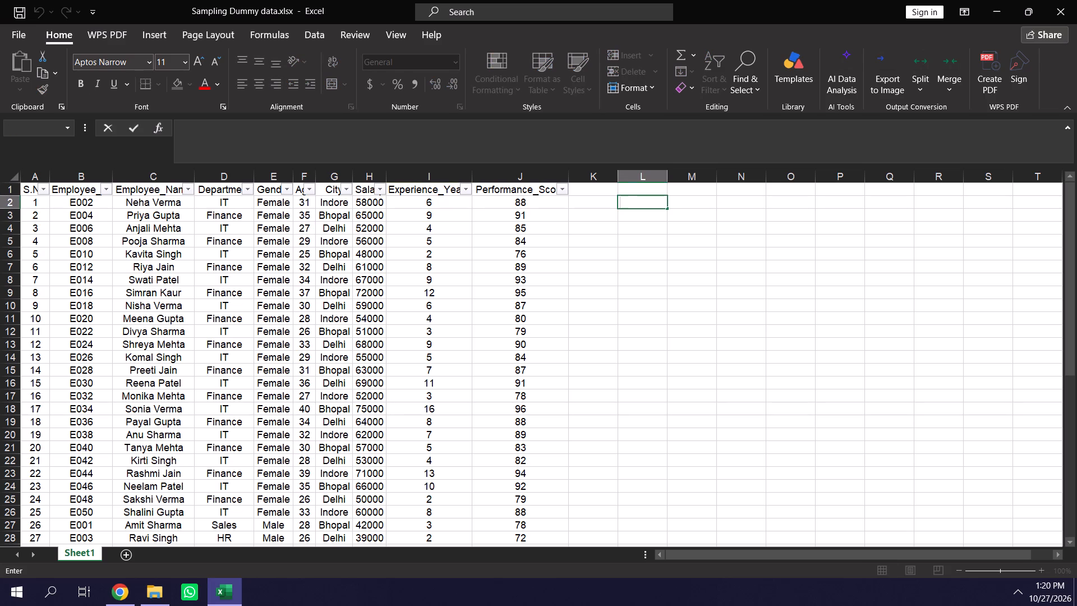
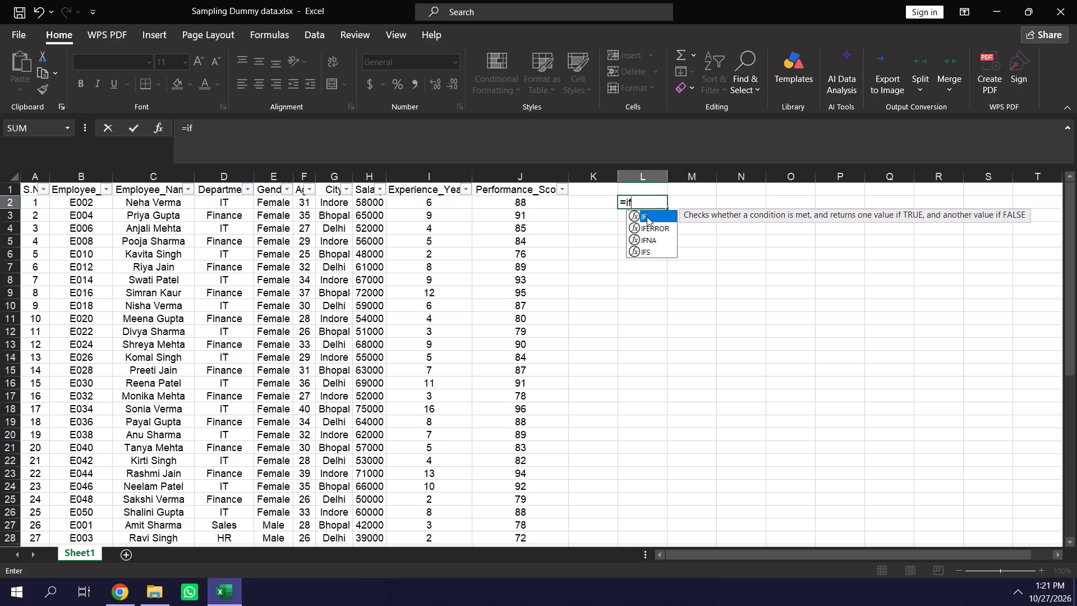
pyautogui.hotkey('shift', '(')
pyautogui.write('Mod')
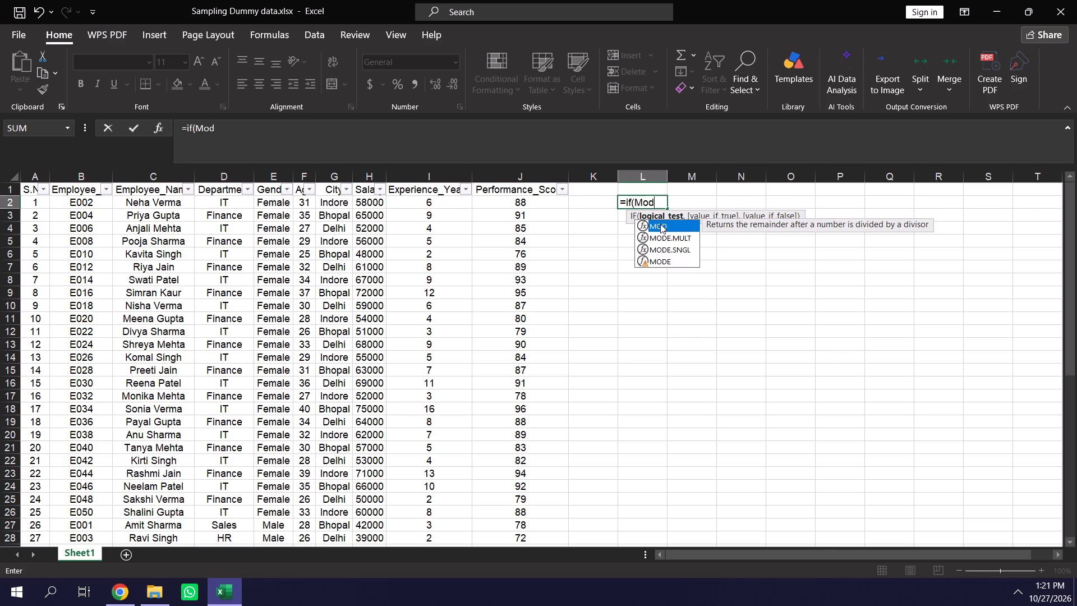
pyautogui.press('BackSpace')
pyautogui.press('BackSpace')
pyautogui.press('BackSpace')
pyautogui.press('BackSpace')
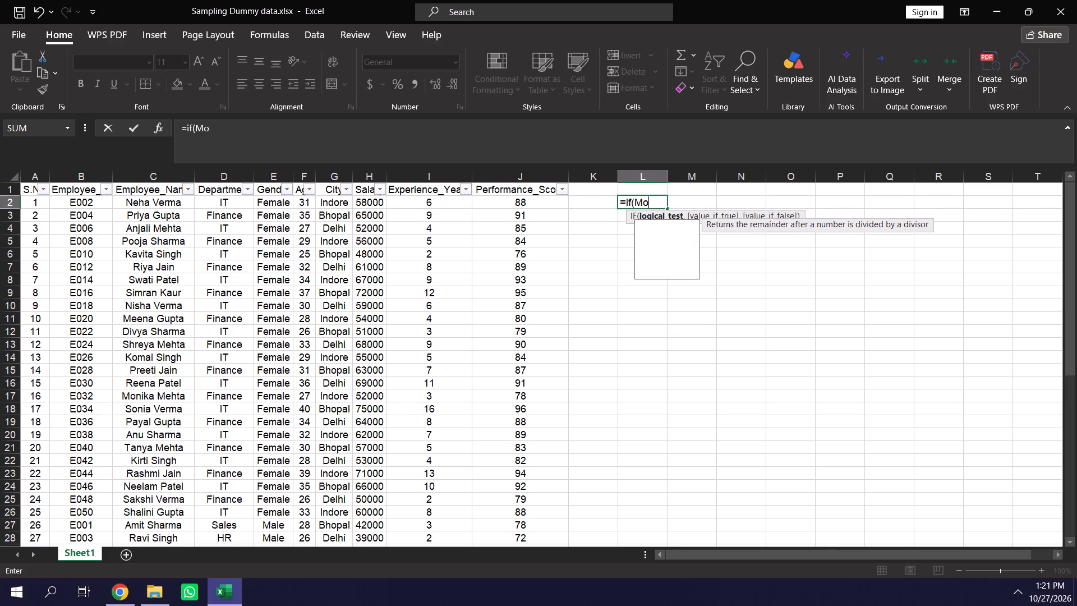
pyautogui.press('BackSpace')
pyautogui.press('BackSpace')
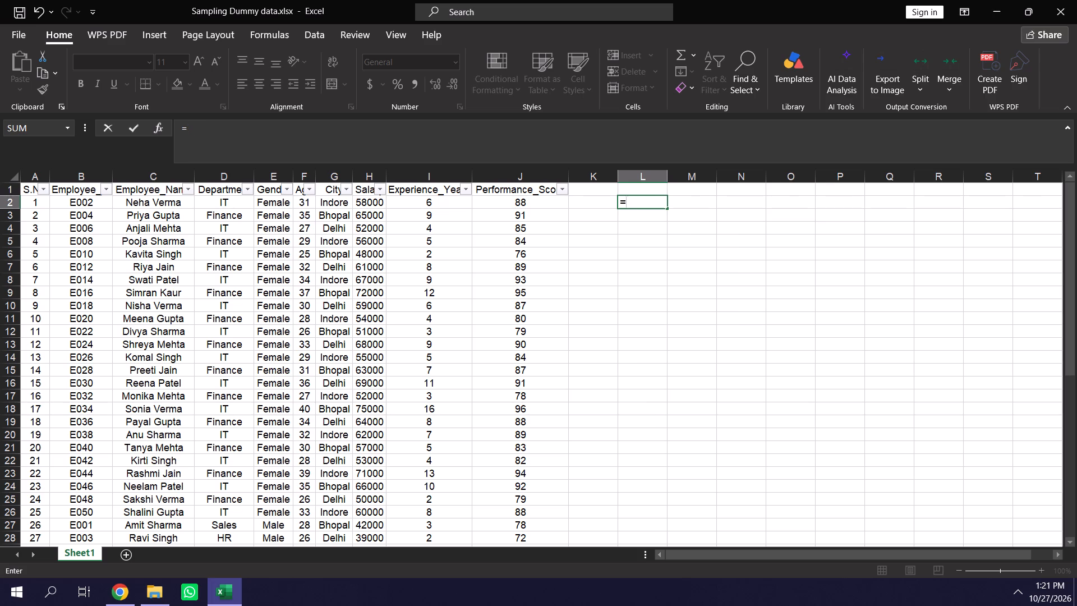
# Begin an IF formula in cell L2 with a nested MOD function as its logical test, entering =IF(MOD((.
pyautogui.write('if')
pyautogui.click(665, 218)
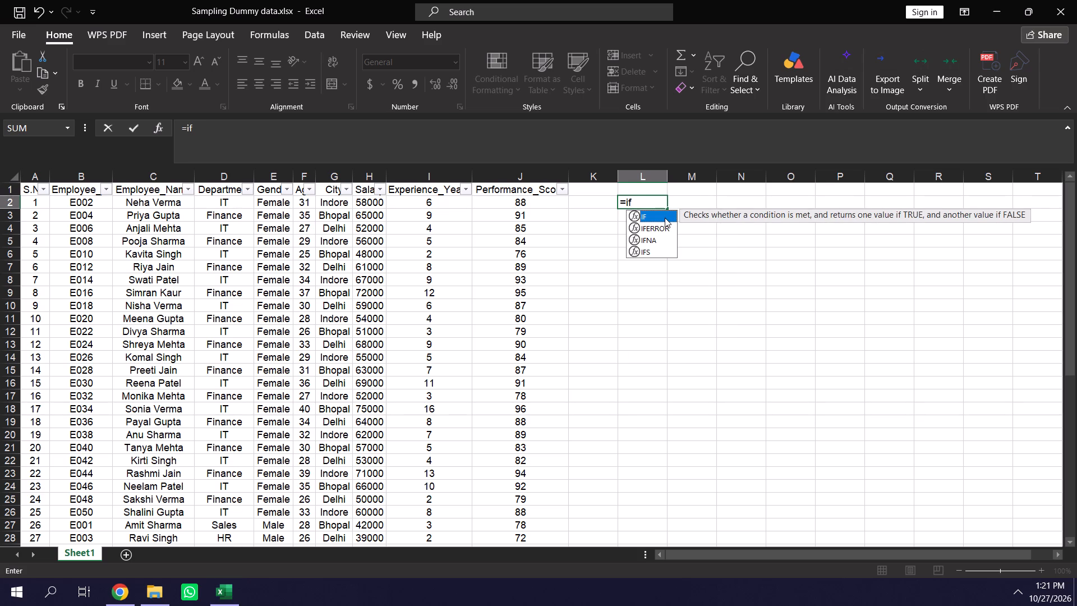
pyautogui.doubleClick(665, 218)
pyautogui.write('Mod')
pyautogui.doubleClick(664, 224)
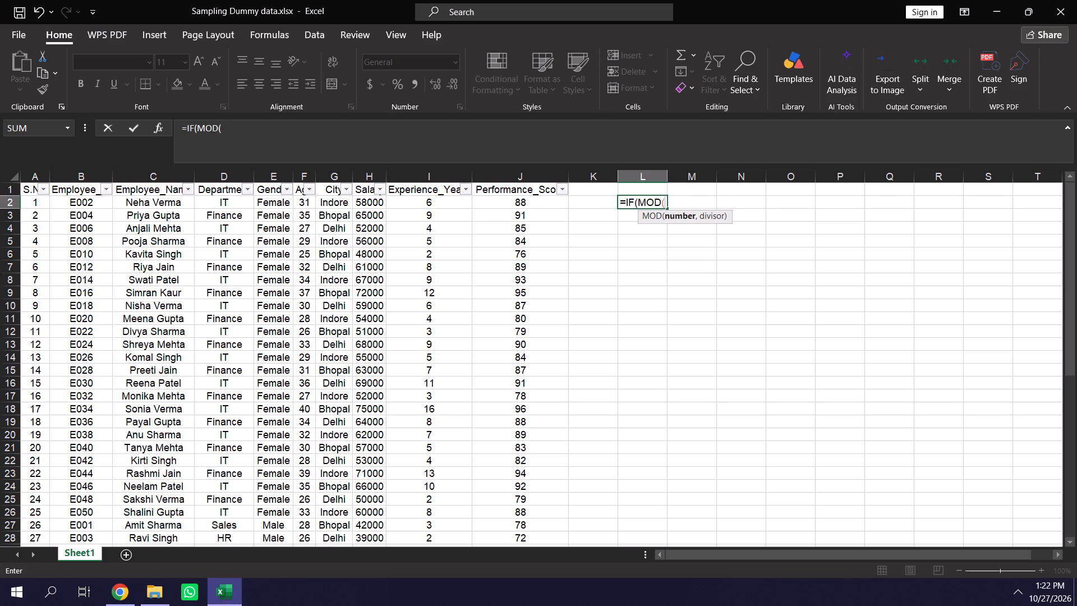
pyautogui.hotkey('shift', '(')
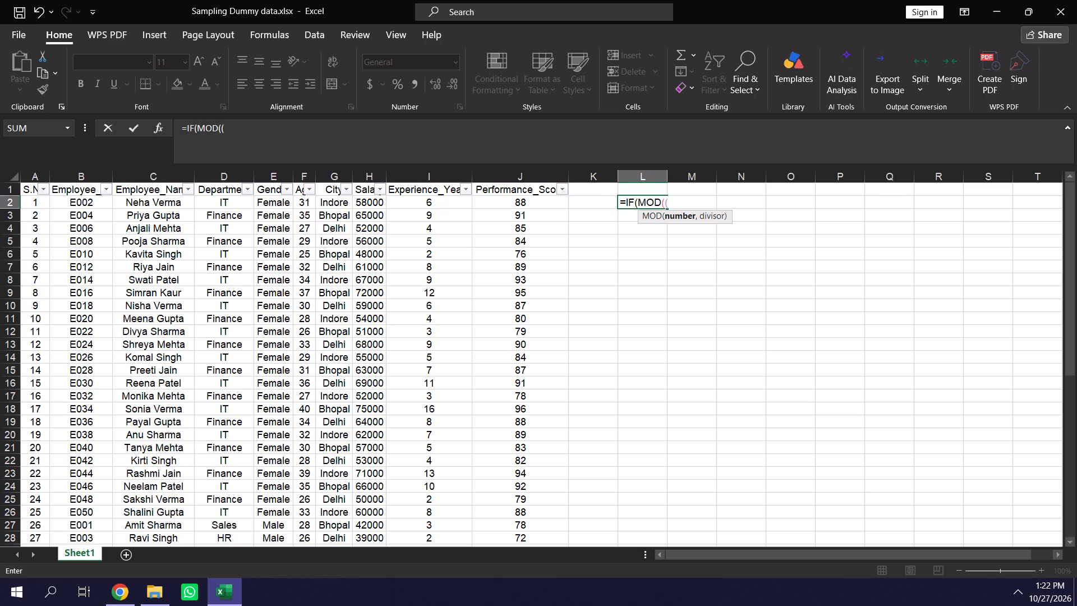
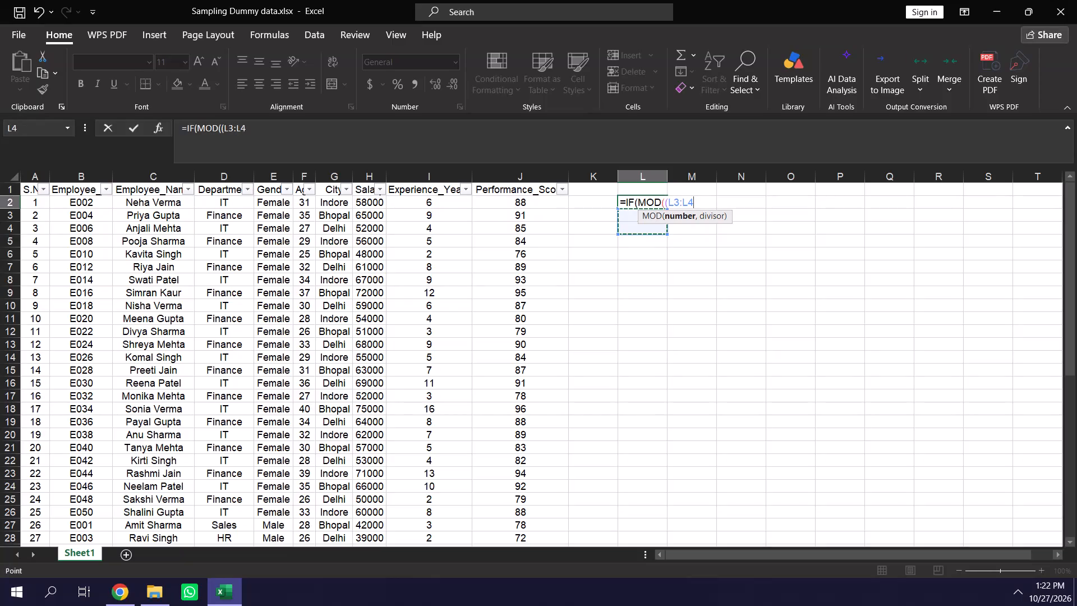
# Replace the stray L3:L4 reference and extra opening parenthesis in the L2 formula with cell A6 as MOD's number argument.
pyautogui.press('BackSpace')
pyautogui.press('BackSpace')
pyautogui.press('BackSpace')
pyautogui.press('BackSpace')
pyautogui.press('BackSpace')
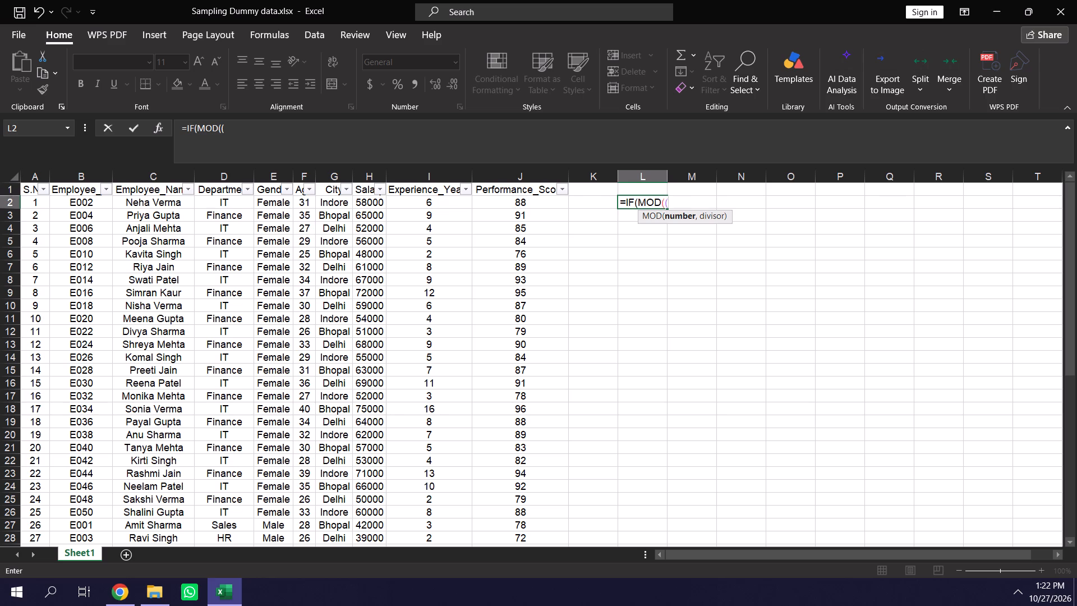
pyautogui.press('BackSpace')
pyautogui.click(39, 252)
pyautogui.press(',')
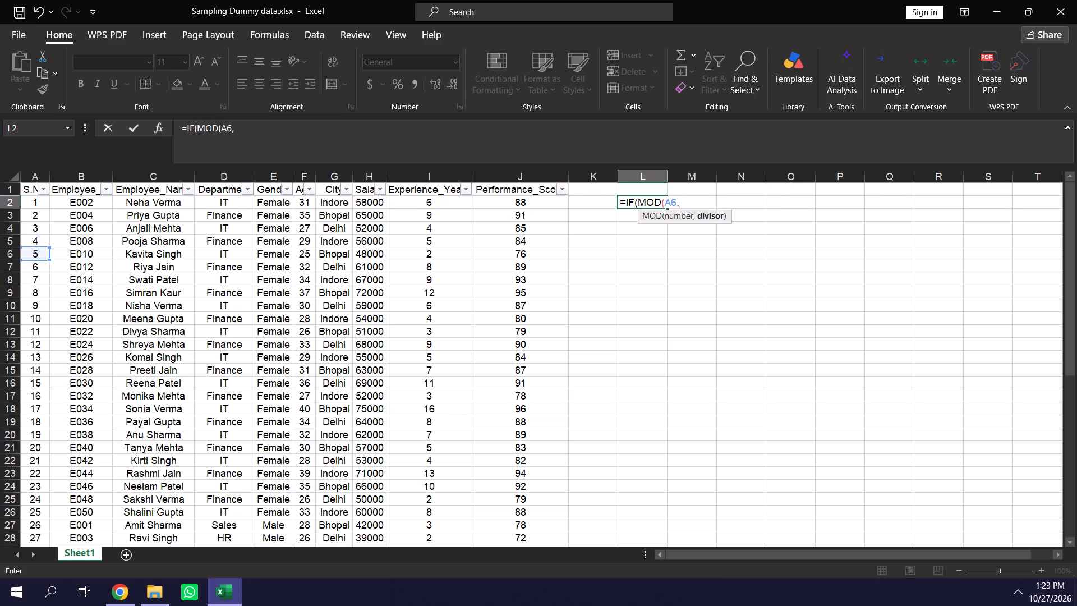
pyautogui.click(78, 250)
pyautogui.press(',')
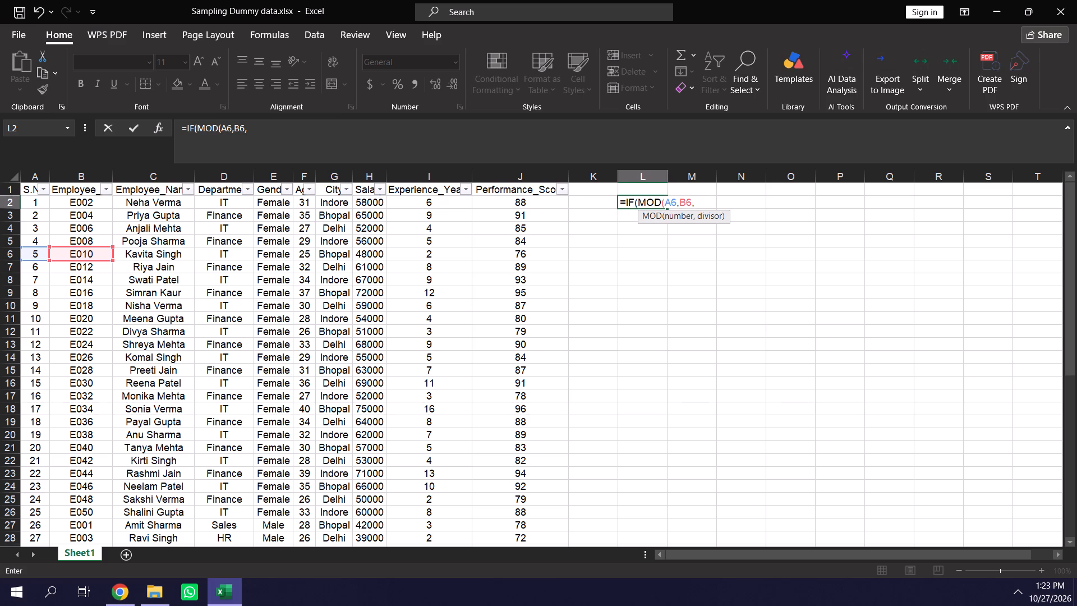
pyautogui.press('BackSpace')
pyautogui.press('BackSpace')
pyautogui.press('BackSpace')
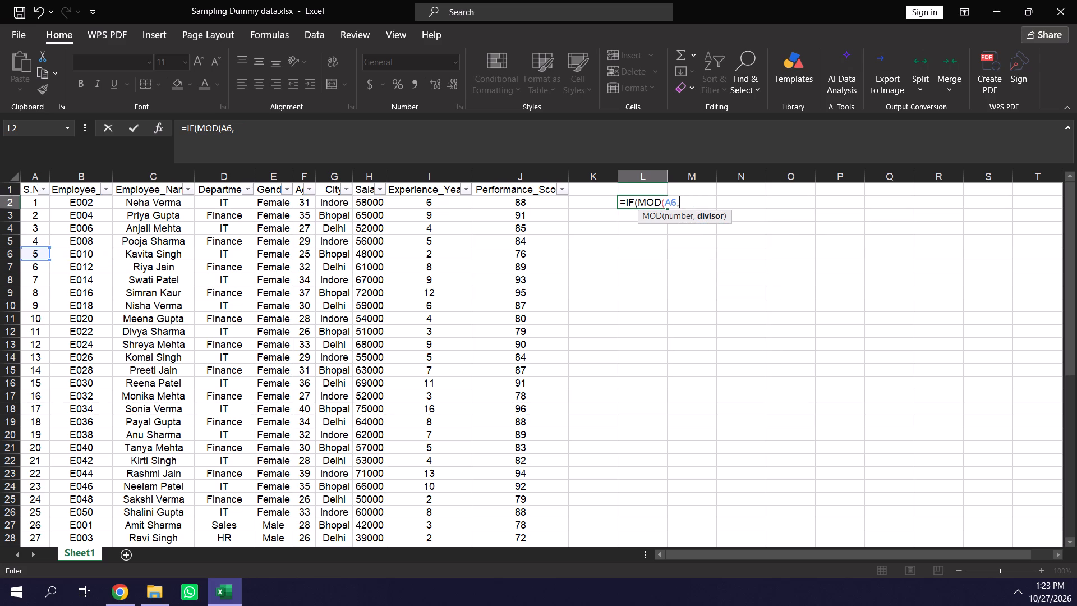
# Enter 5 as MOD's divisor and append the comparison =0, making the formula read =IF(MOD(A6,5=0.
pyautogui.press('5')
pyautogui.hotkey('shift', ')')
pyautogui.press(',')
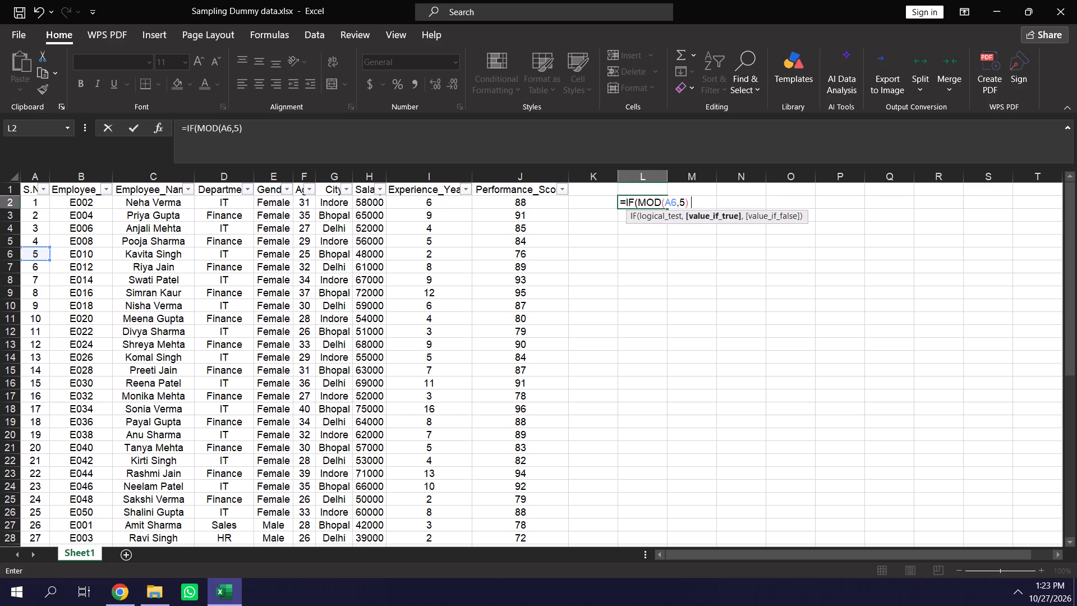
pyautogui.press('BackSpace')
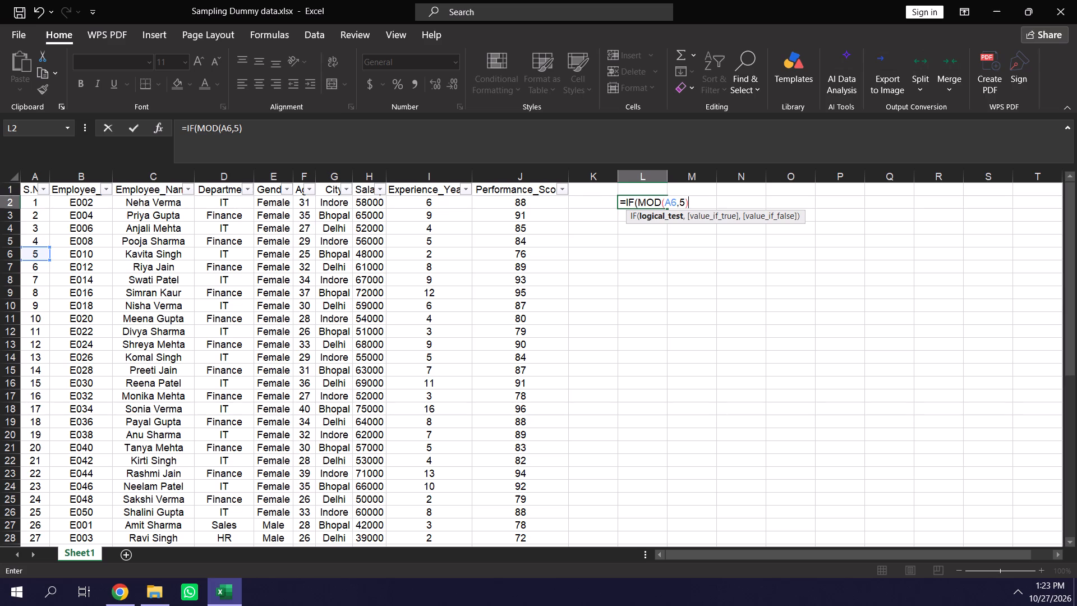
pyautogui.press('BackSpace')
pyautogui.press('=')
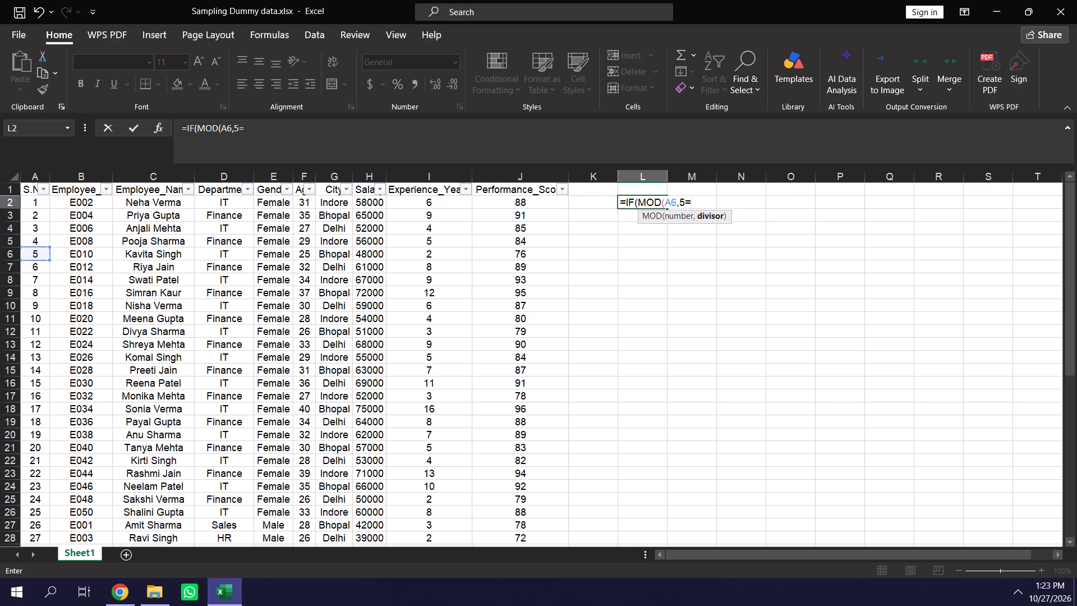
pyautogui.press('0')
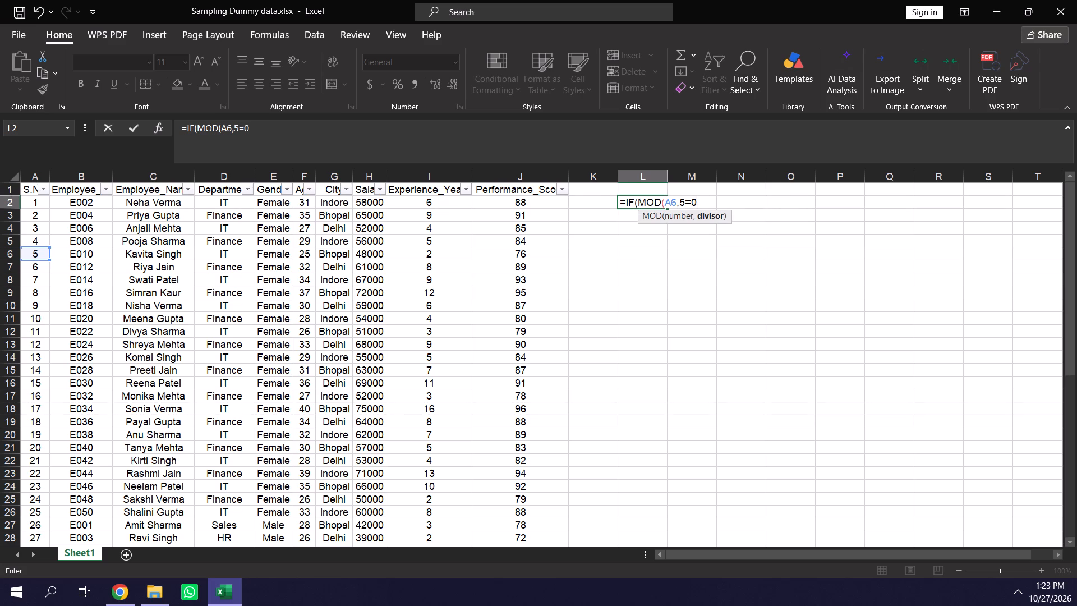
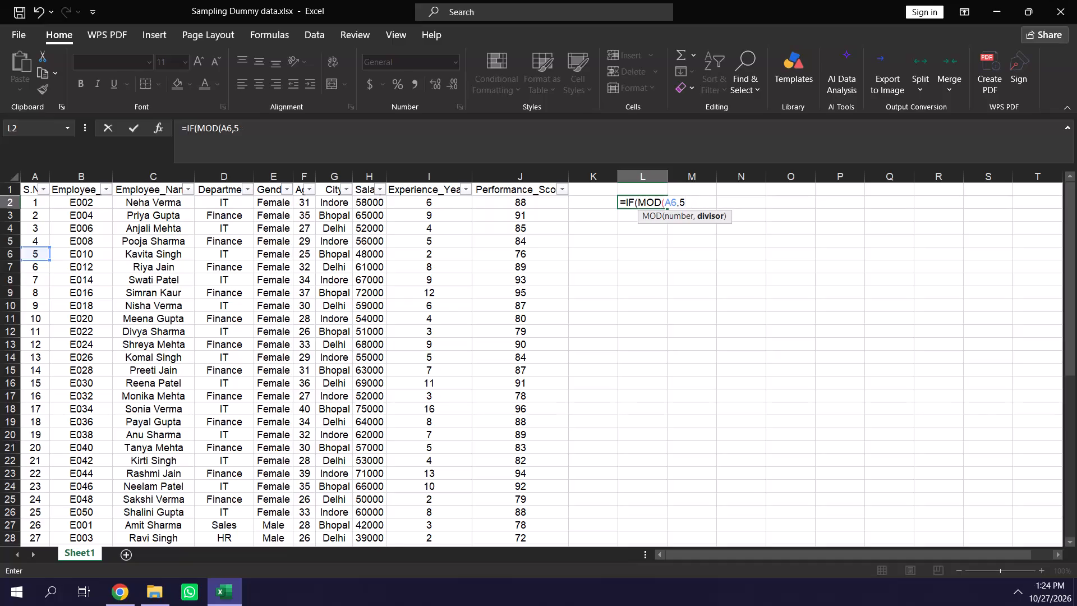
# Close the MOD function in the L2 formula, compare it with 0, and use cell B6 as IF's value if true.
pyautogui.hotkey('shift', ')')
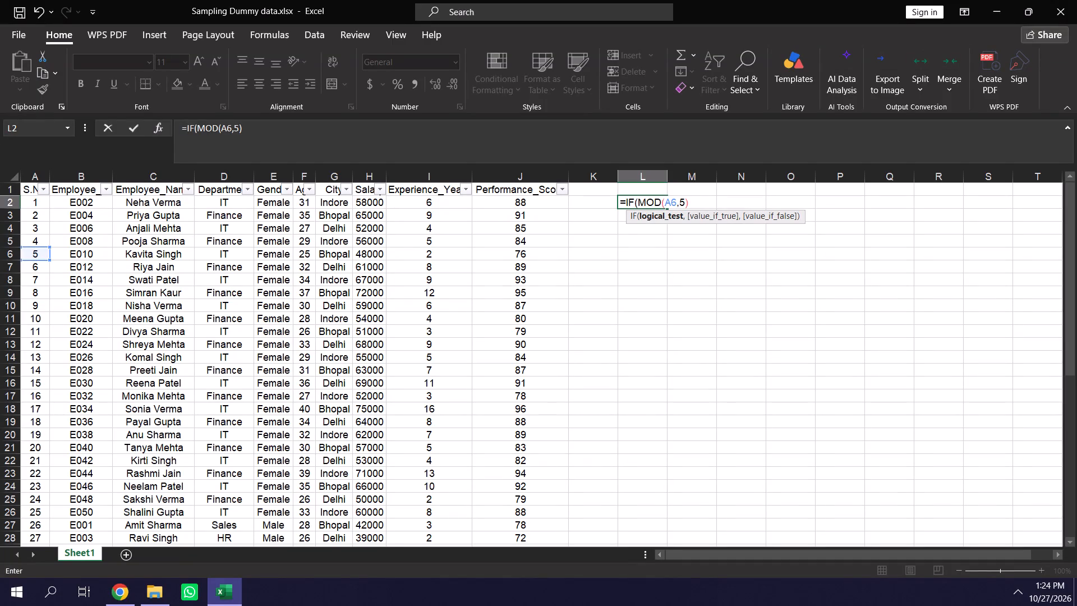
pyautogui.press('=')
pyautogui.press('0')
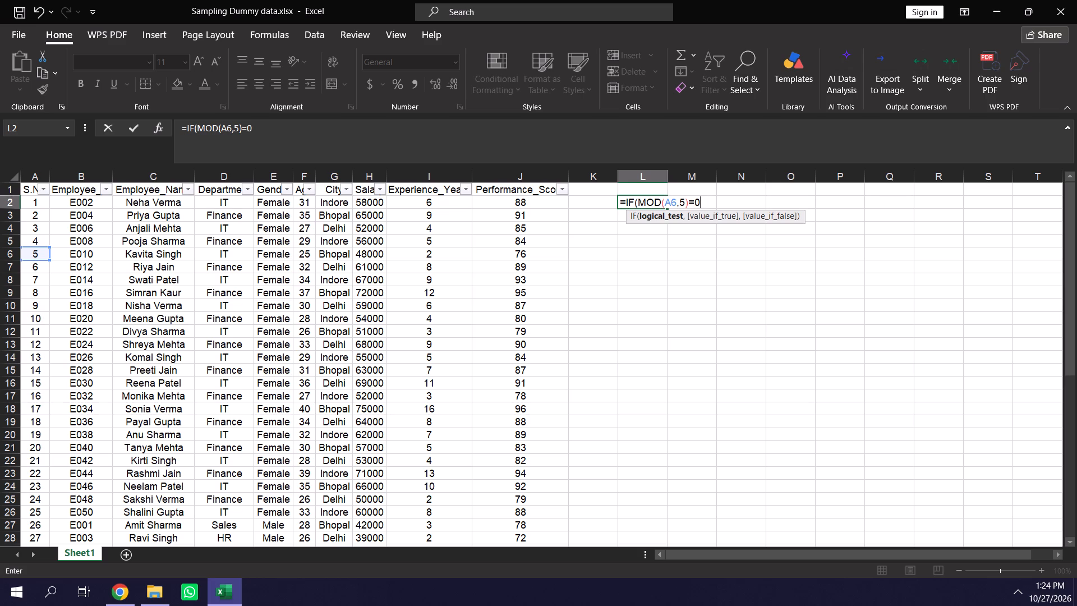
pyautogui.press(',')
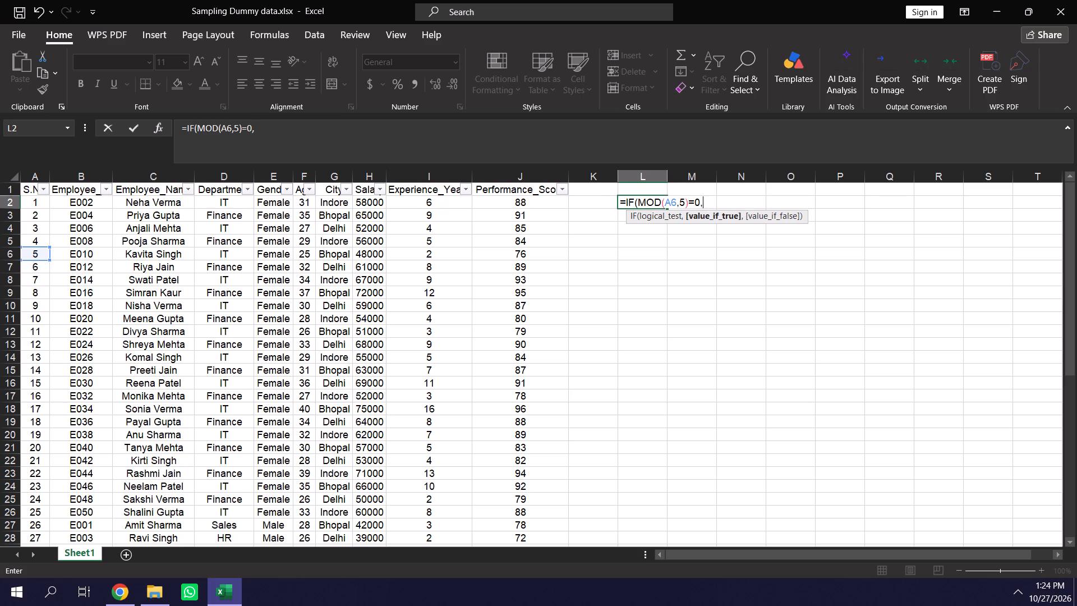
pyautogui.click(88, 258)
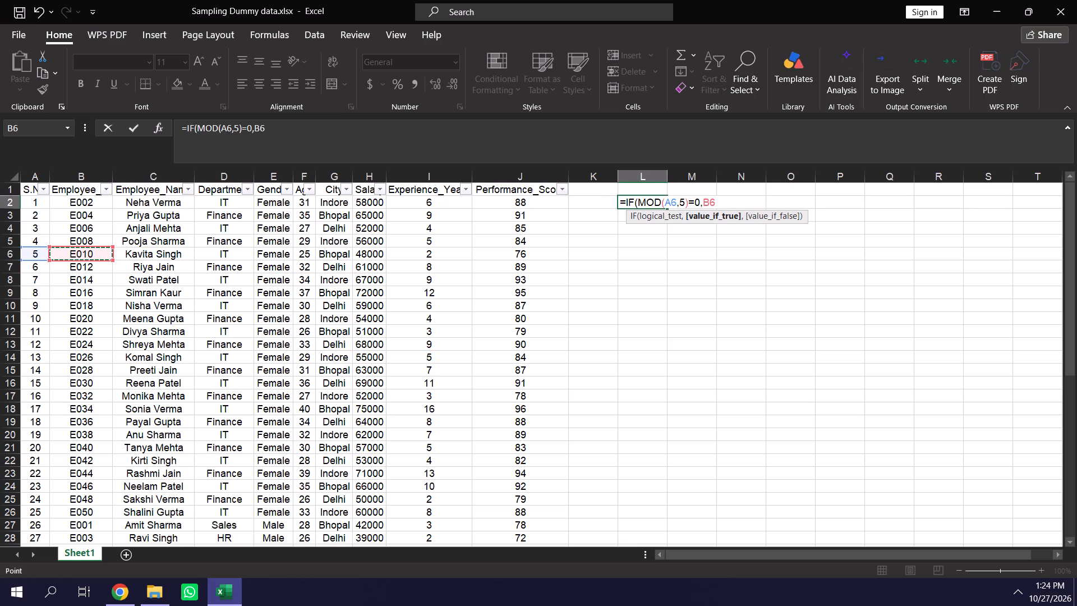
# Add "BLANK" as IF's value if false and commit the L2 formula as =IF(MOD(A6,5)=0,B6,"BLANK").
pyautogui.press(',')
pyautogui.hotkey('shift', '"')
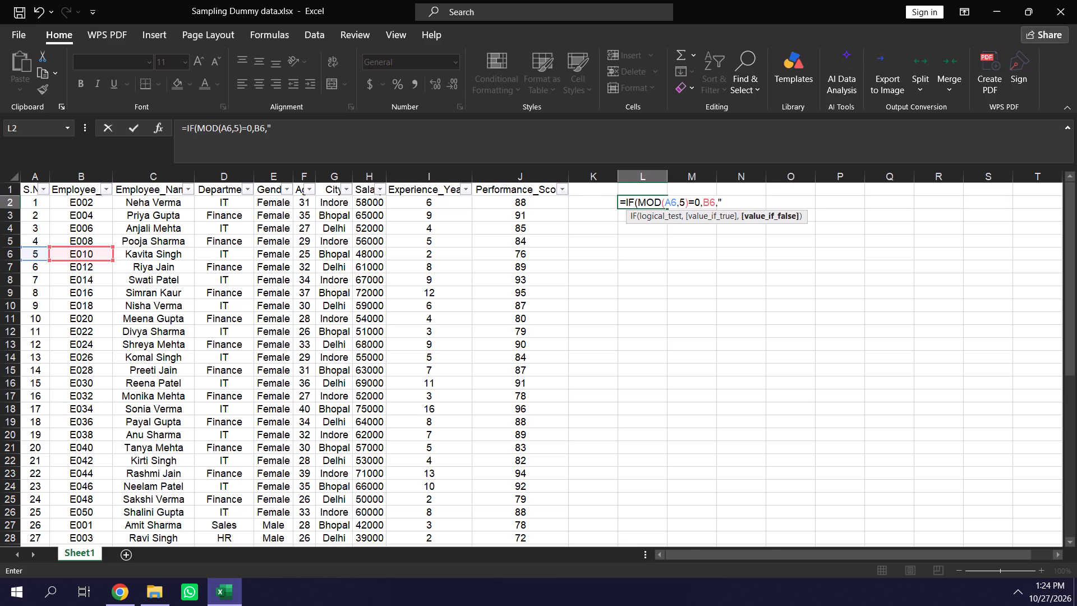
pyautogui.hotkey('shift', 'b')
pyautogui.write('lank')
pyautogui.press('BackSpace')
pyautogui.press('BackSpace')
pyautogui.press('BackSpace')
pyautogui.press('BackSpace')
pyautogui.write('LANK"')
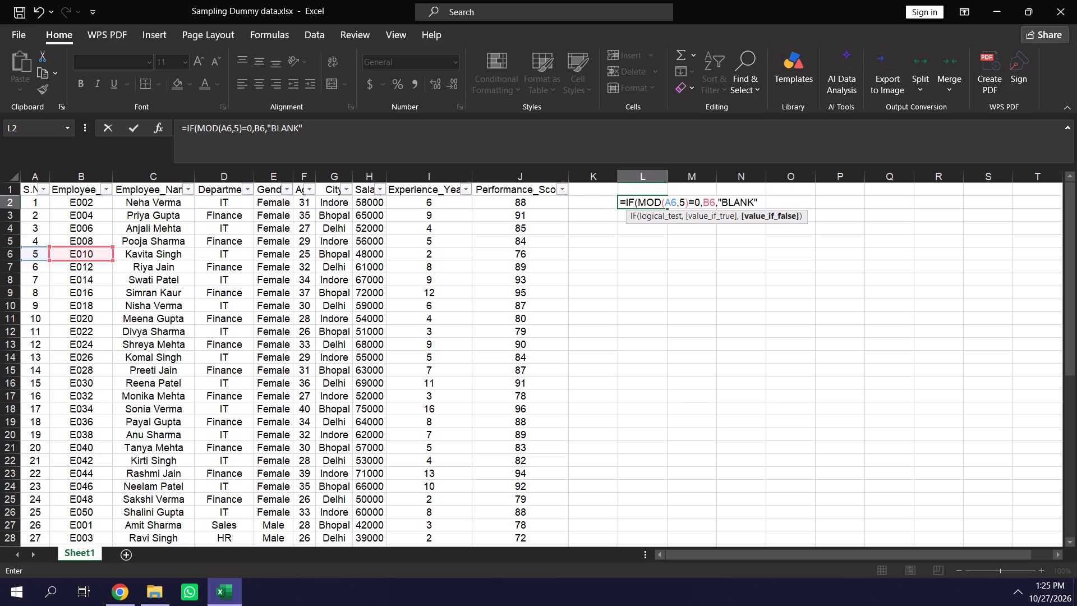
pyautogui.hotkey('shift', ')')
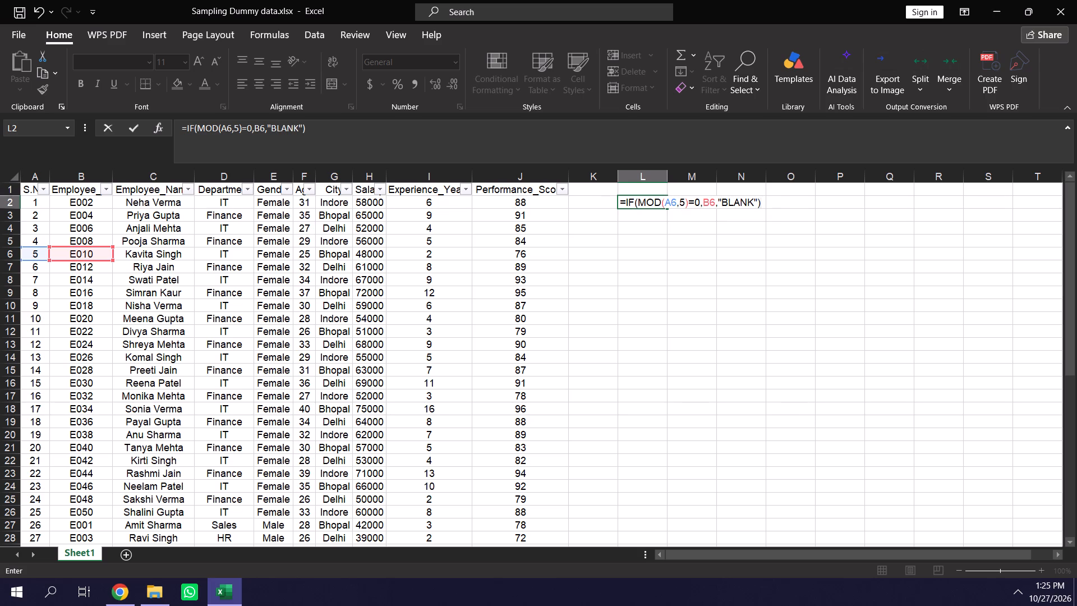
pyautogui.press('Return')
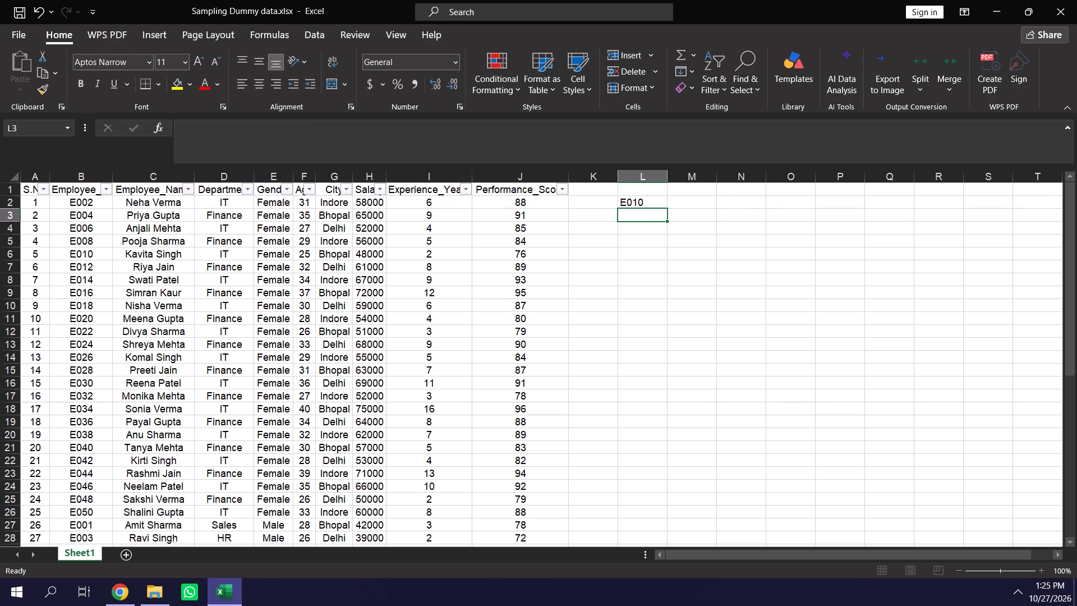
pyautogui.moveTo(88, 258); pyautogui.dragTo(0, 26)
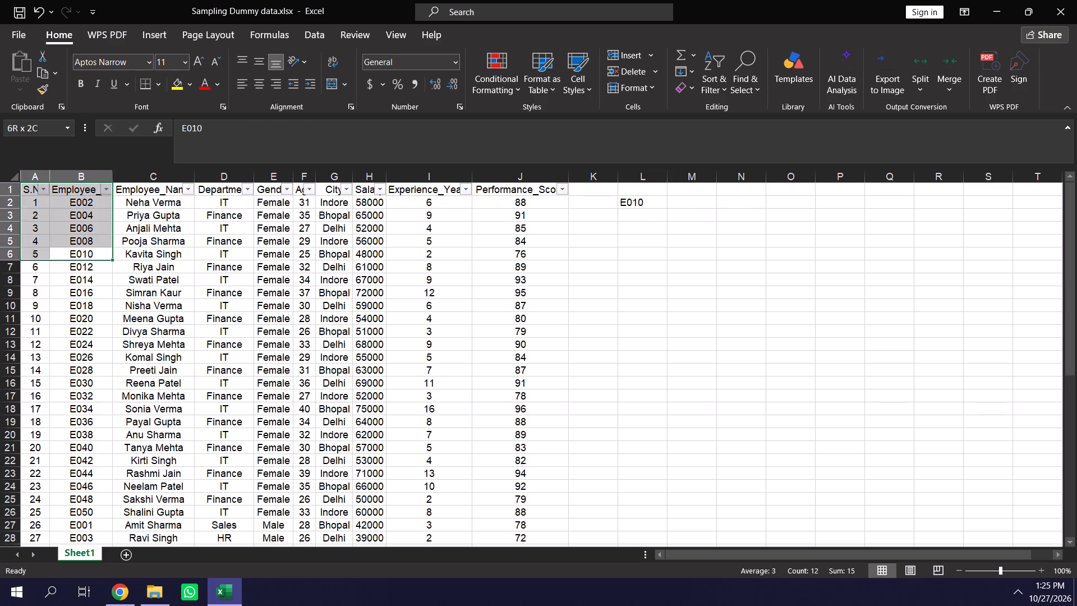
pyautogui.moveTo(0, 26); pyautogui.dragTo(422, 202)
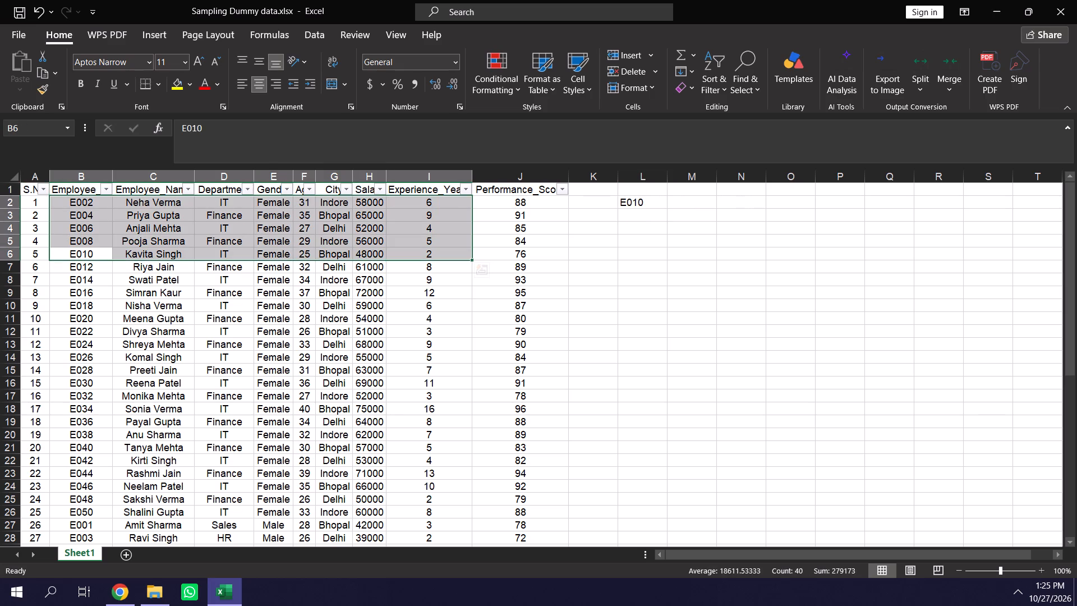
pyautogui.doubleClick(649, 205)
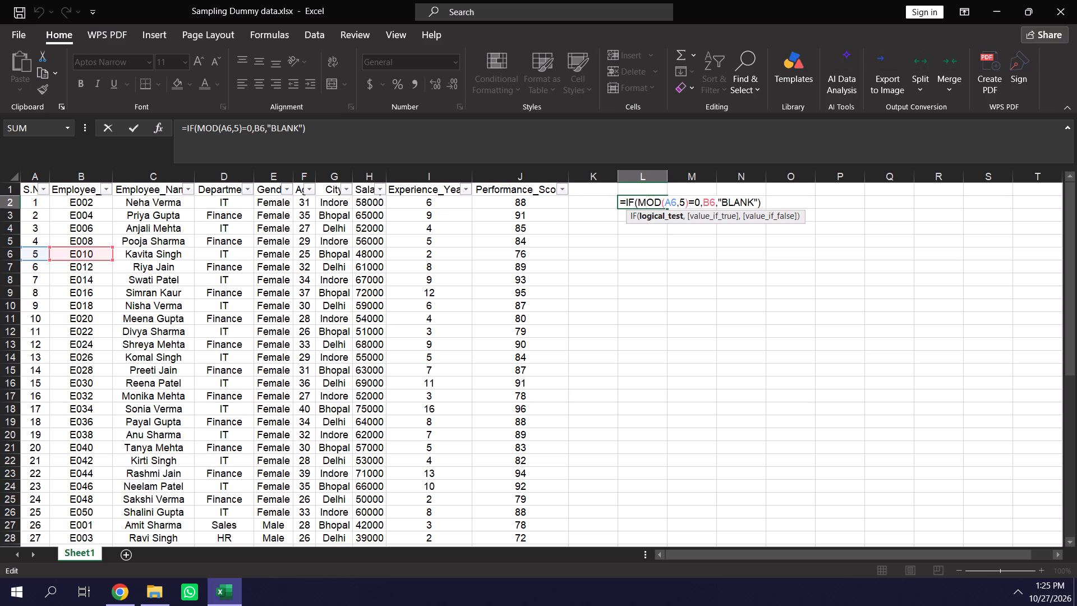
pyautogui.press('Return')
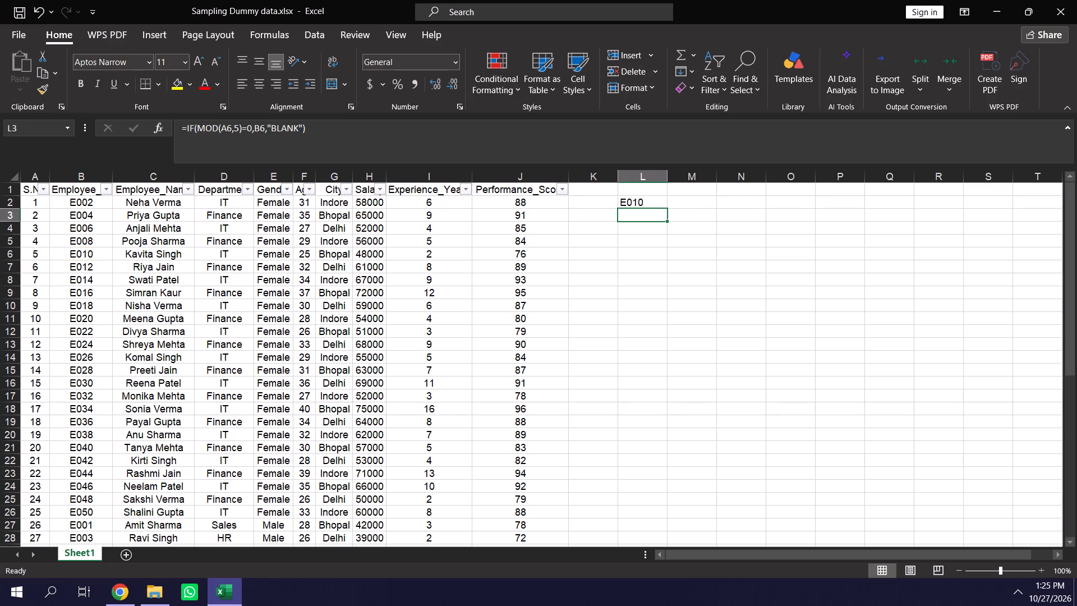
# Fill the L2 formula down column L through row 27.
pyautogui.click(663, 200)
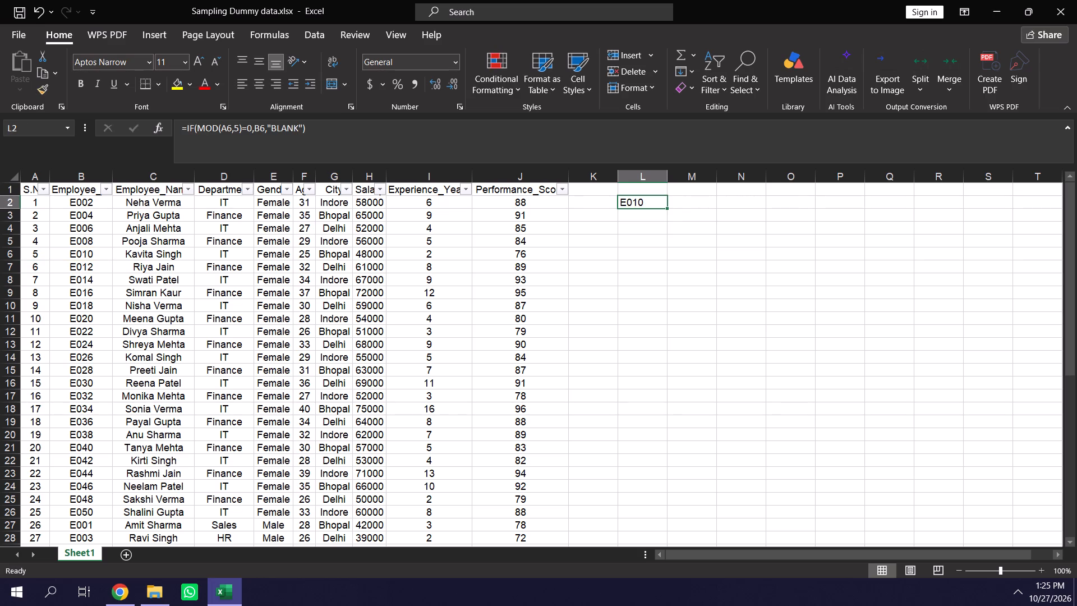
pyautogui.moveTo(666, 208); pyautogui.dragTo(637, 515)
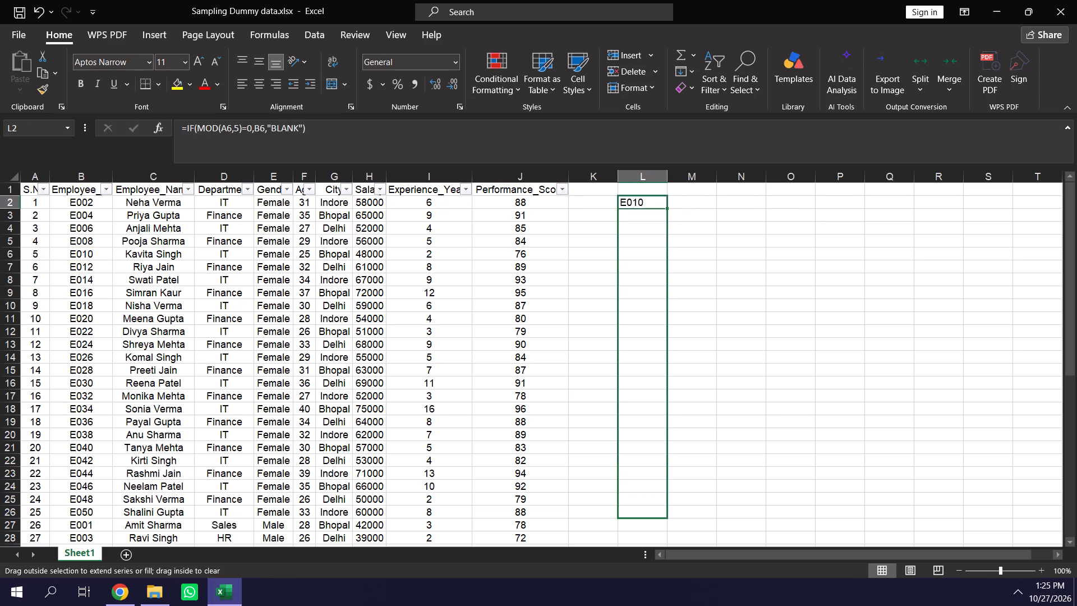
pyautogui.moveTo(637, 515); pyautogui.dragTo(639, 534)
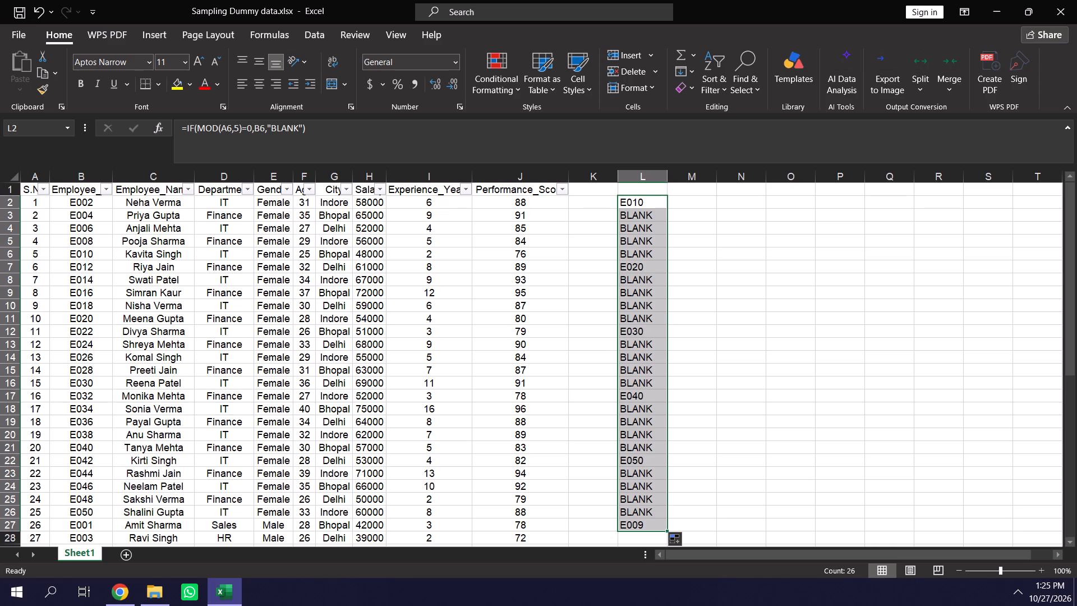
# Continue filling the formula from L27 down through L52, past the last employee record.
pyautogui.moveTo(1071, 339); pyautogui.dragTo(1073, 452)
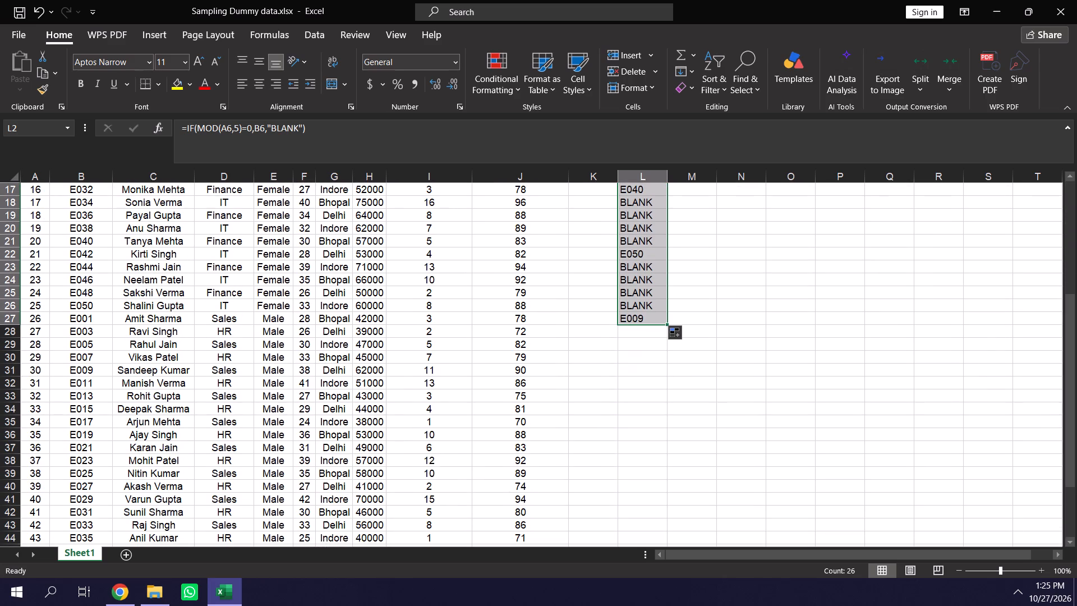
pyautogui.click(661, 319)
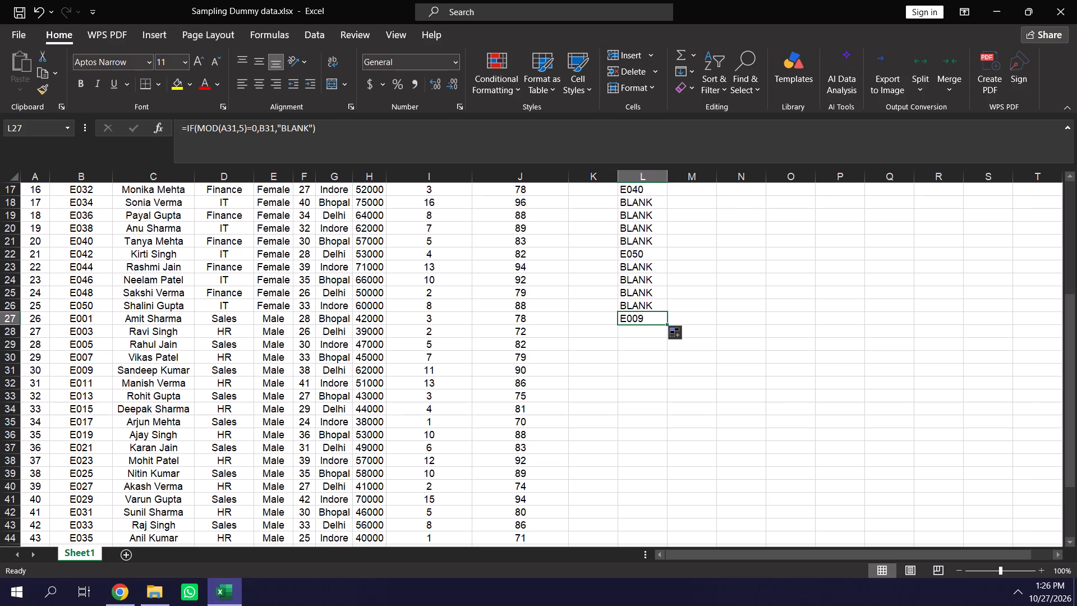
pyautogui.moveTo(666, 325); pyautogui.dragTo(660, 553)
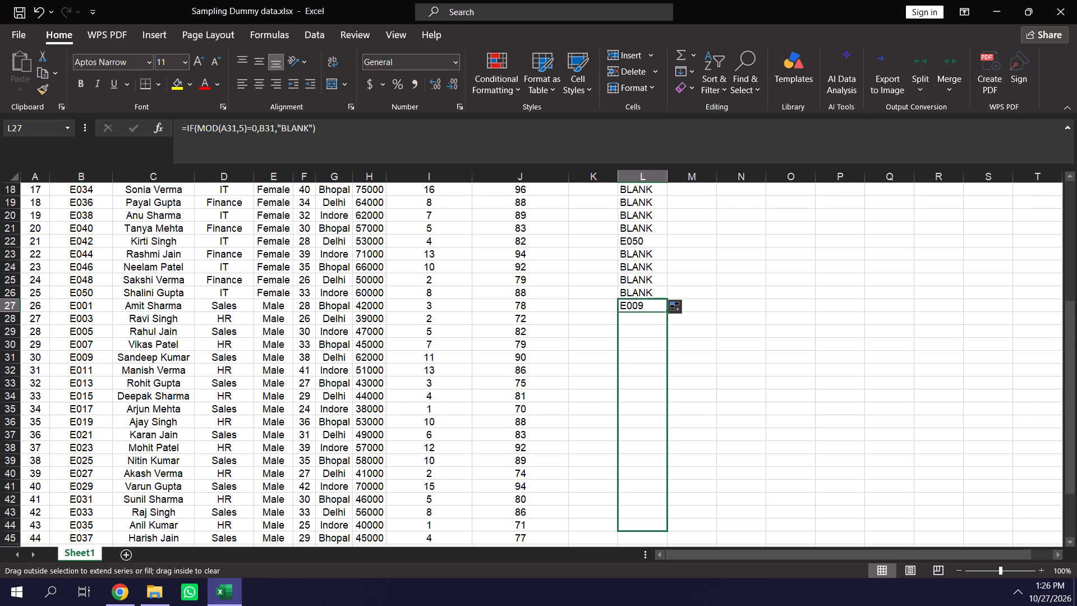
pyautogui.moveTo(660, 553); pyautogui.dragTo(657, 575)
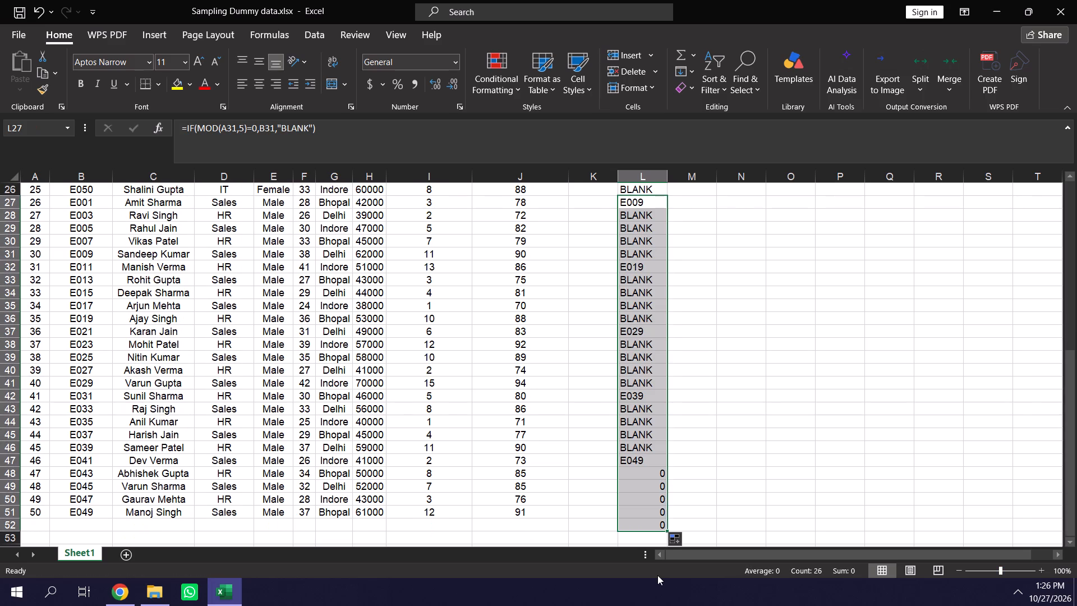
pyautogui.click(772, 463)
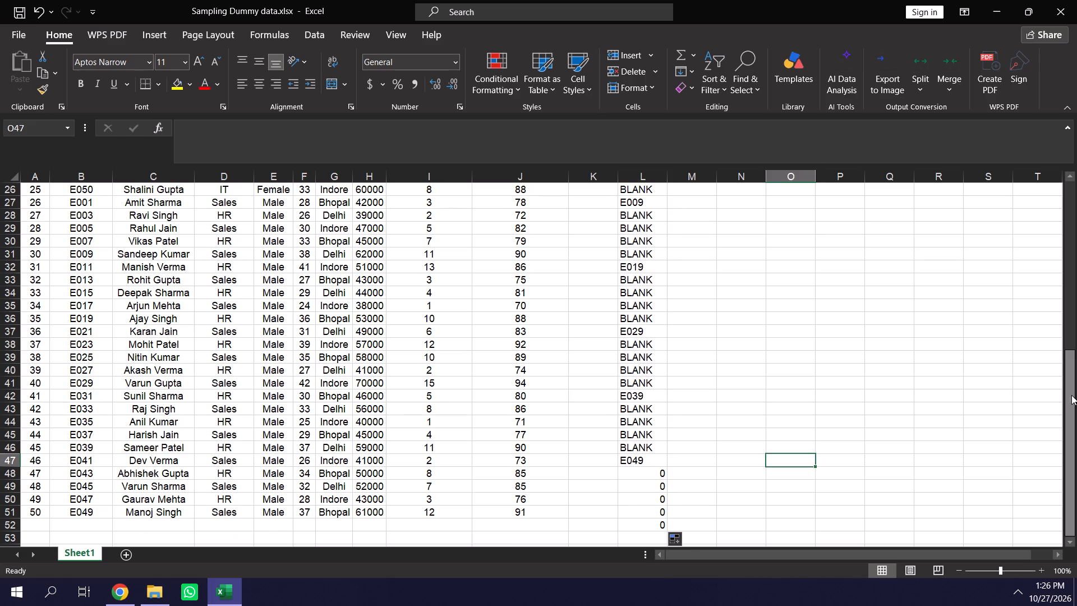
# Open the formula in L2 to examine its IF and MOD arguments and cell references.
pyautogui.moveTo(1071, 395); pyautogui.dragTo(1076, 72)
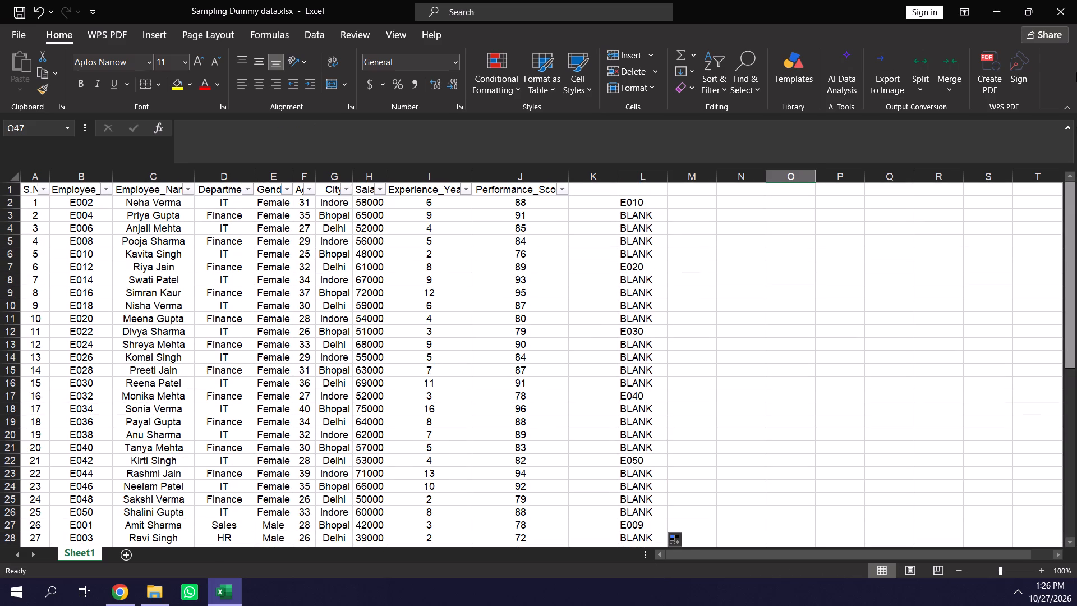
pyautogui.doubleClick(660, 204)
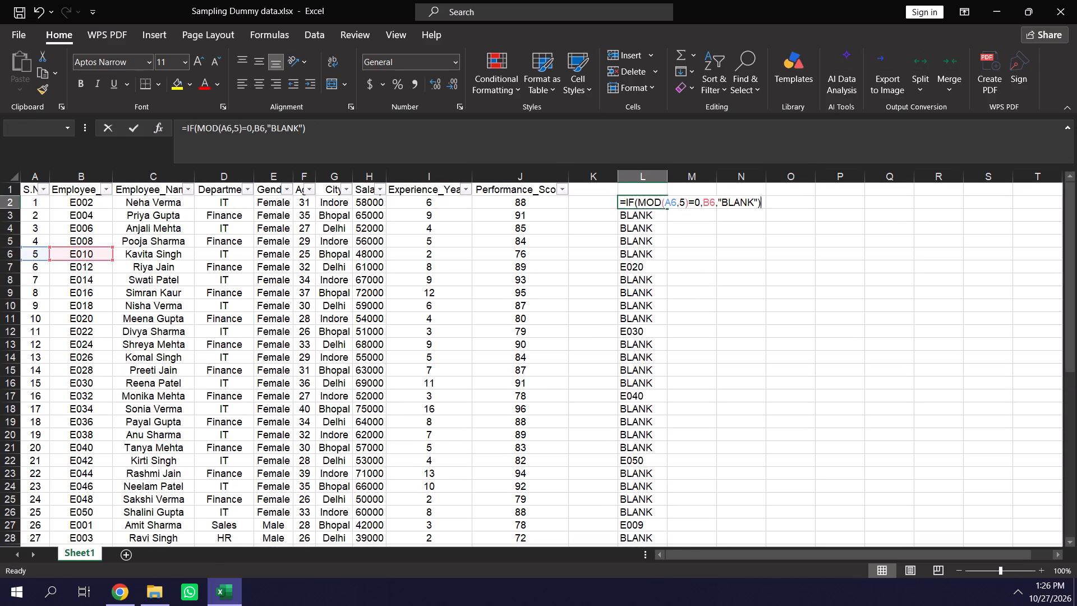
pyautogui.click(836, 286)
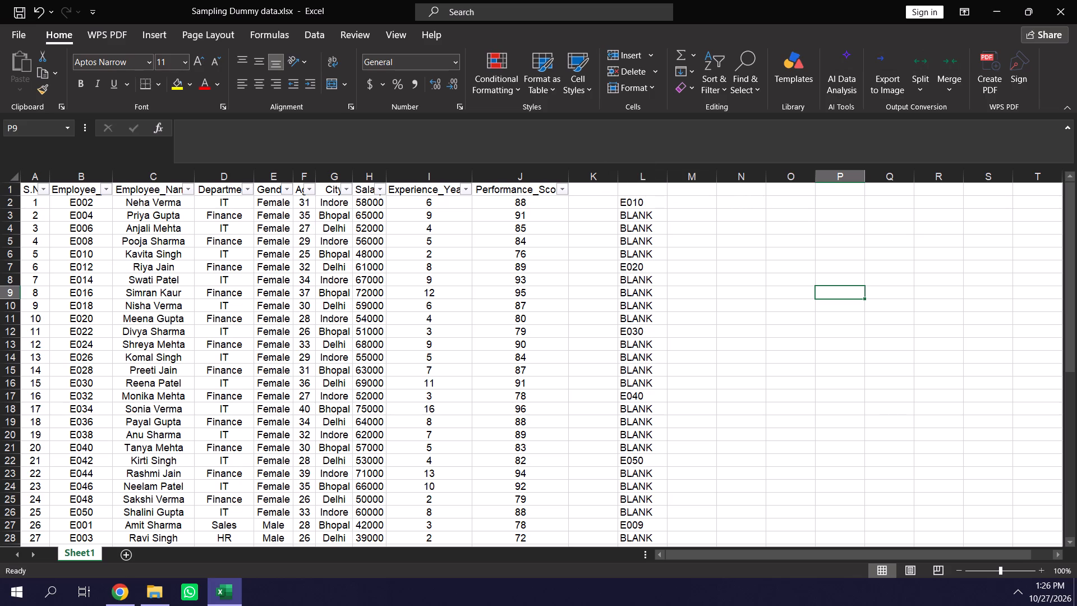
pyautogui.doubleClick(629, 201)
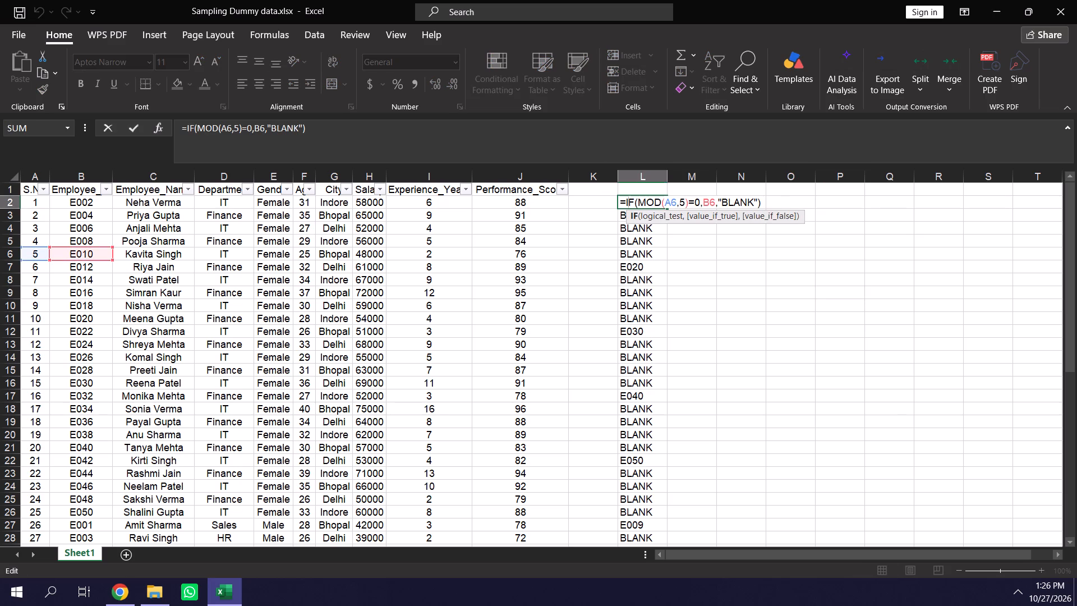